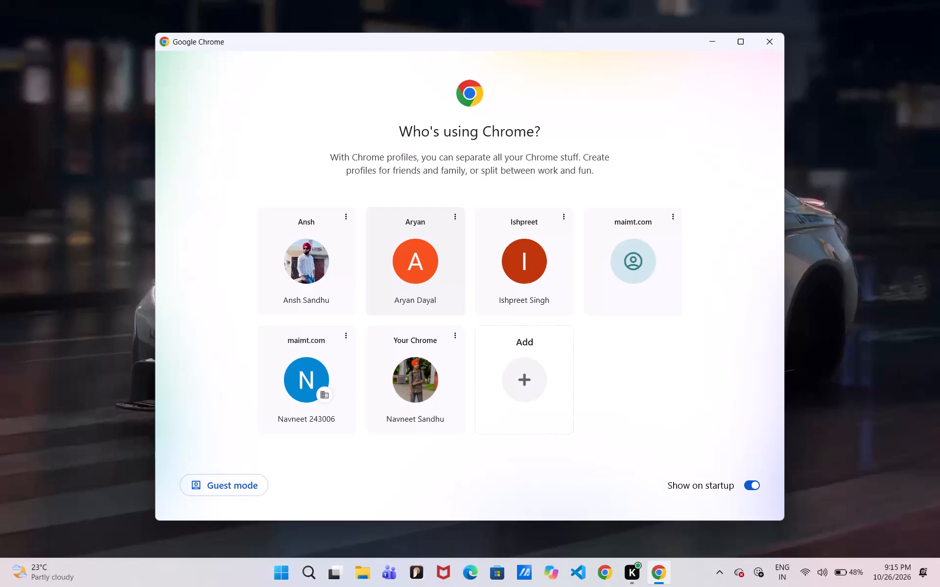
Open the browser with the "Your Chrome" profile and go to tradingview.com.
left_click(412, 390)
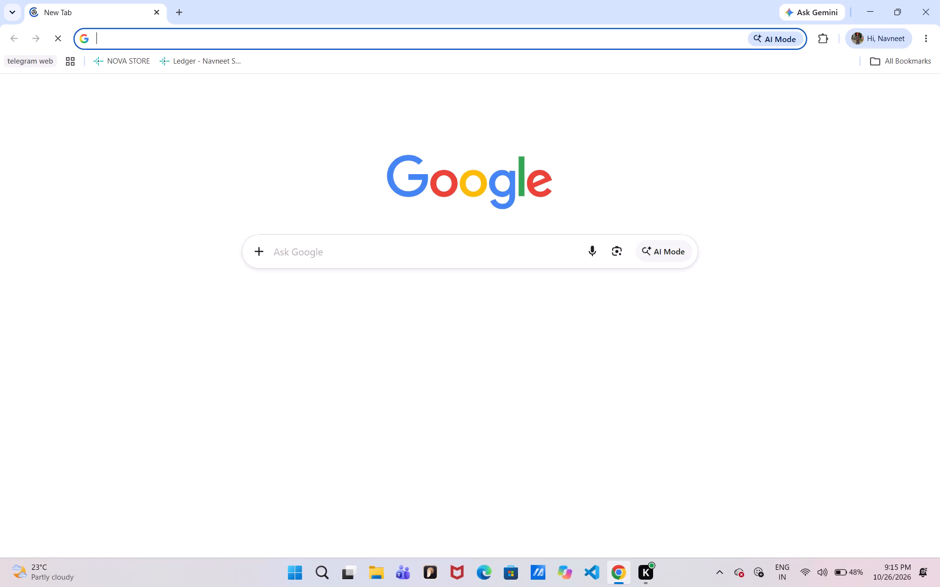
left_click(383, 33)
type("tradi")
key("Return")
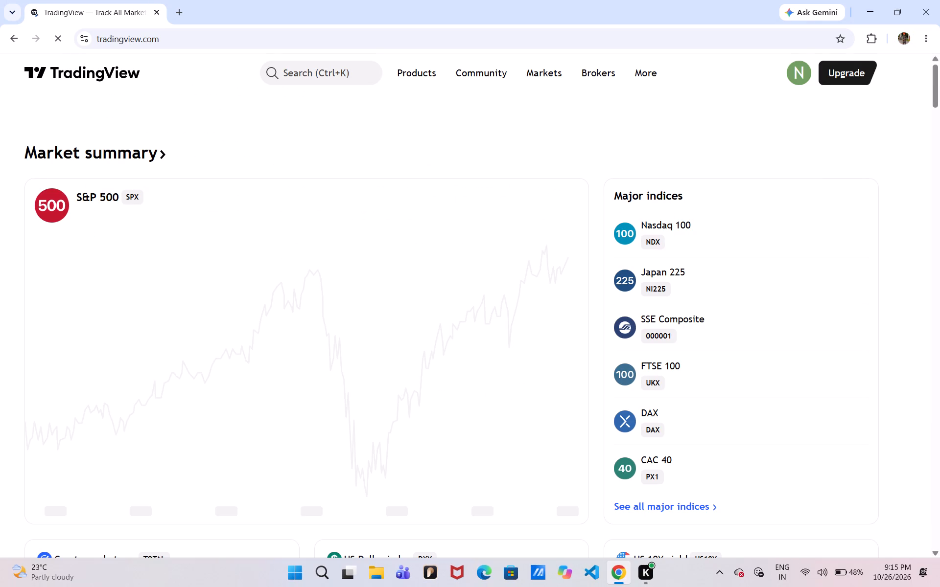
Search symbols for "ainus" and open the chart of Binance's AINUSDT.P perpetual contract.
type("ain")
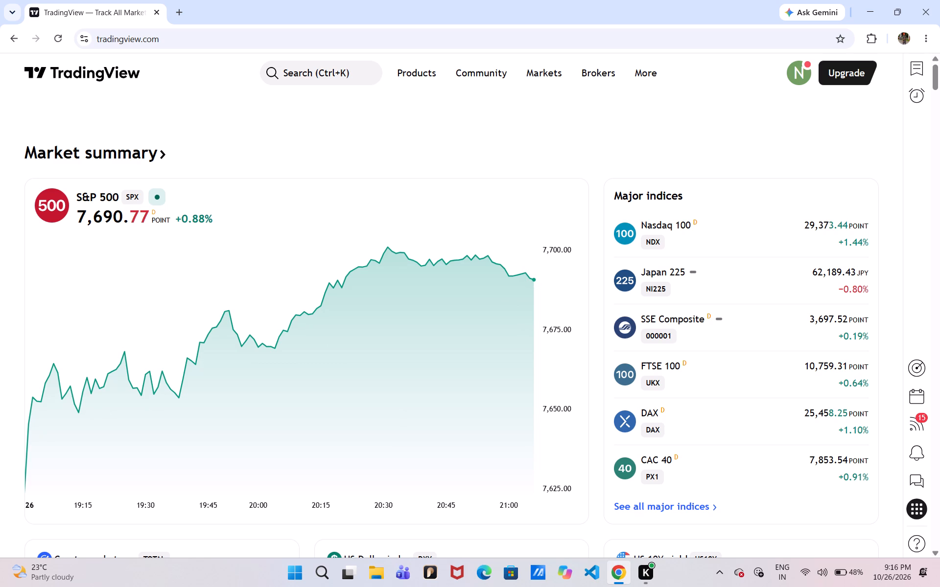
left_click(322, 75)
left_click(322, 75)
type("ain")
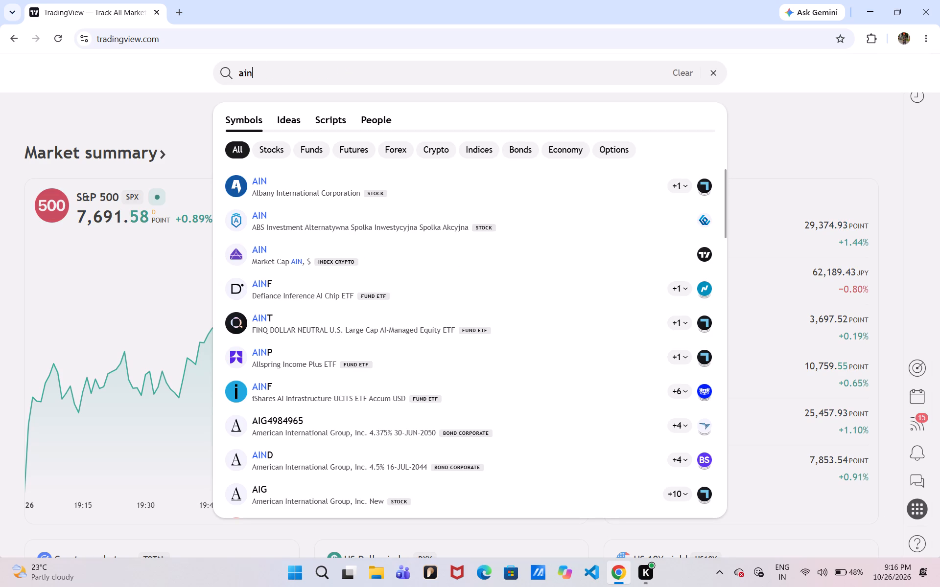
type("us")
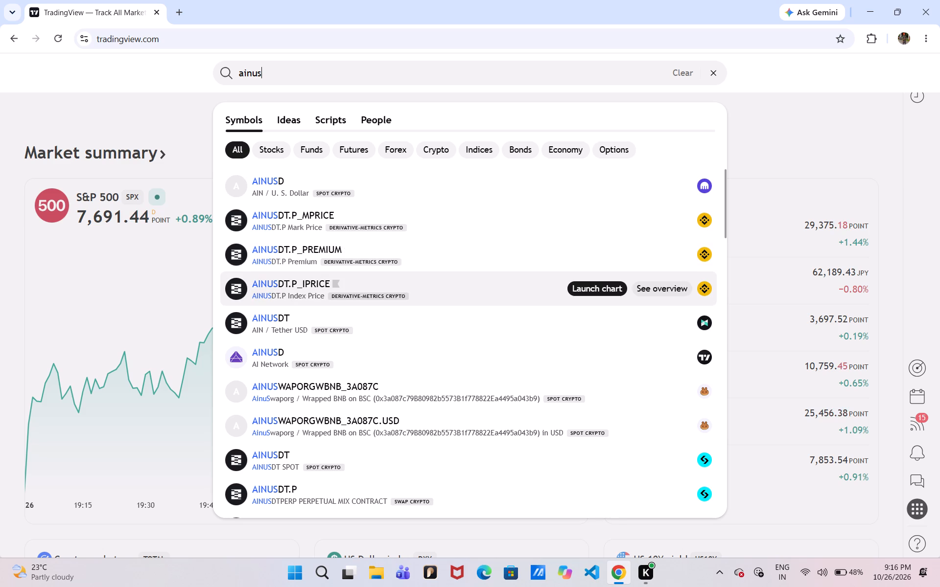
scroll(455, 224, "down", 1)
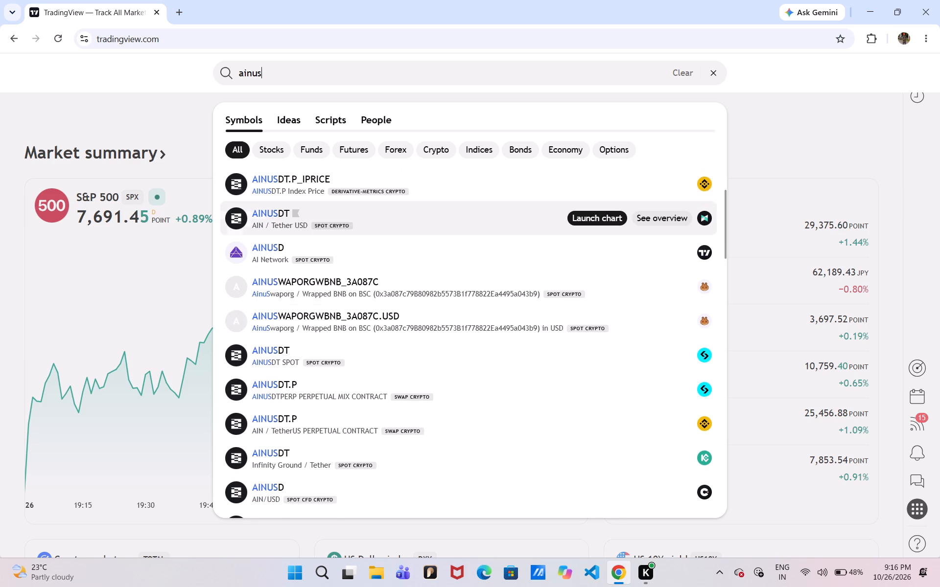
left_click(371, 416)
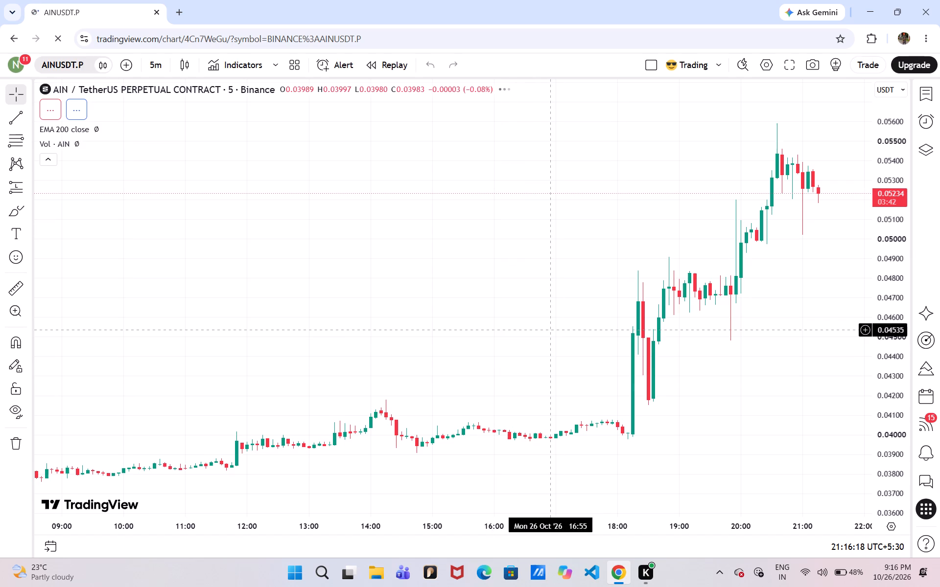
Measure the AINUSDT.P rally from about 0.03805 at 10:15 up to its highest wick, ending at 21:40.
left_click_drag(506, 345, 298, 306)
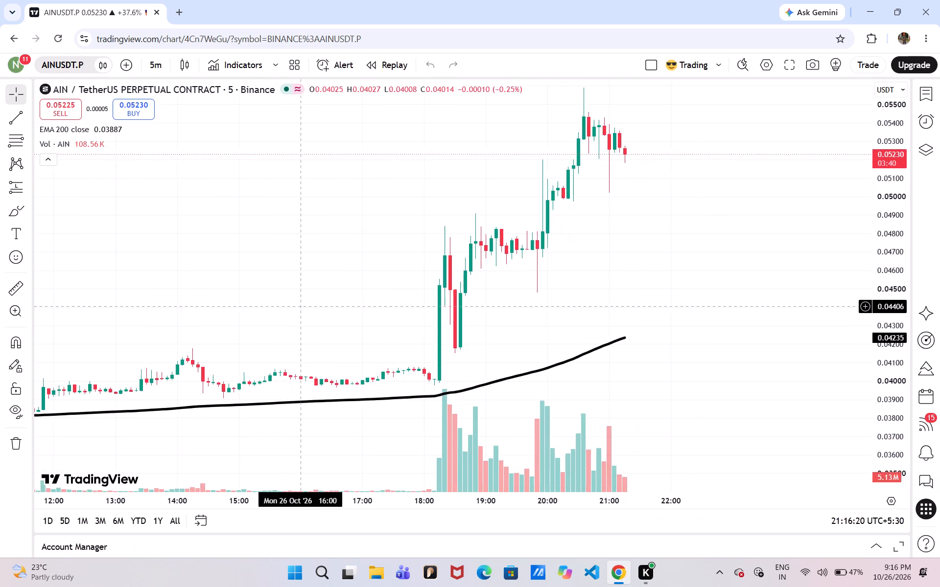
left_click_drag(298, 306, 696, 254)
left_click_drag(628, 265, 718, 247)
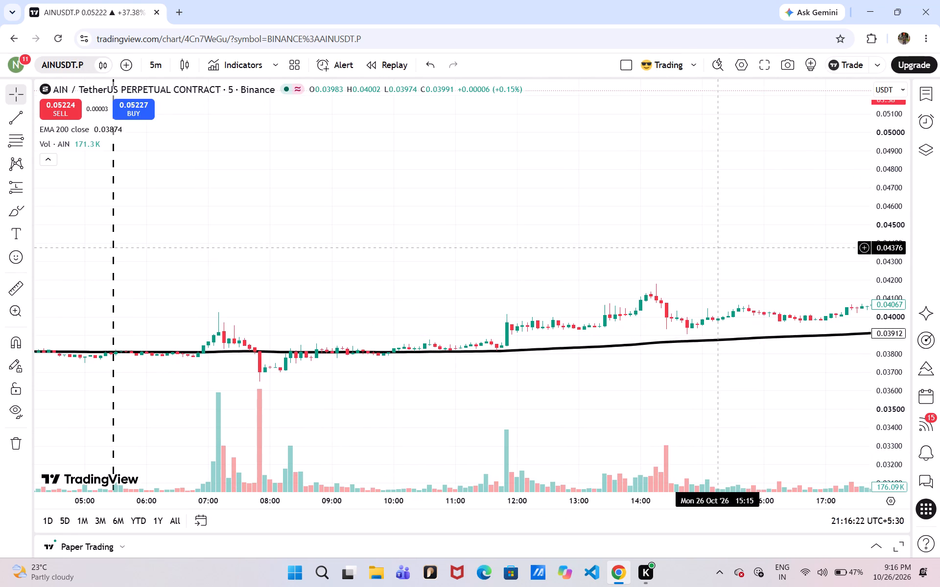
left_click_drag(337, 220, 598, 236)
left_click_drag(598, 236, 566, 242)
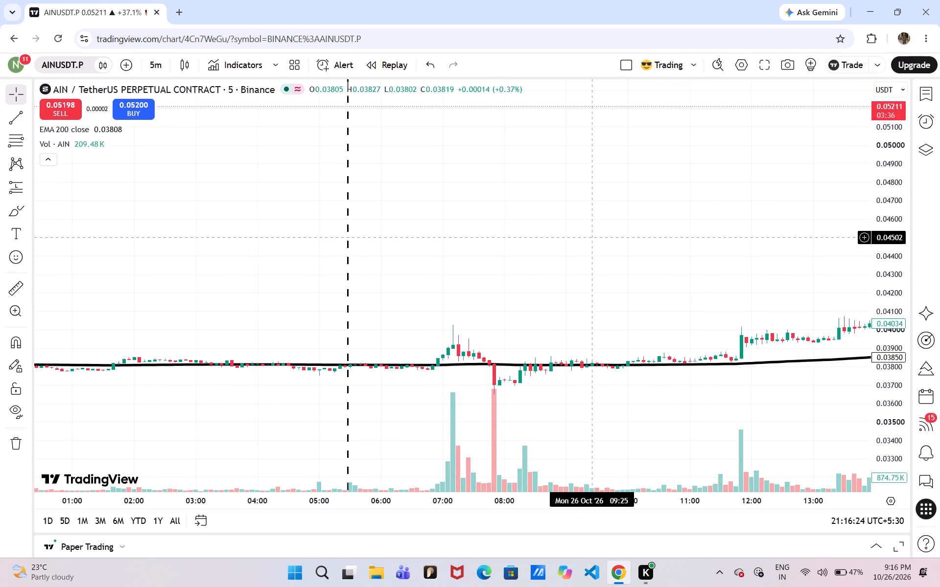
left_click_drag(566, 242, 198, 229)
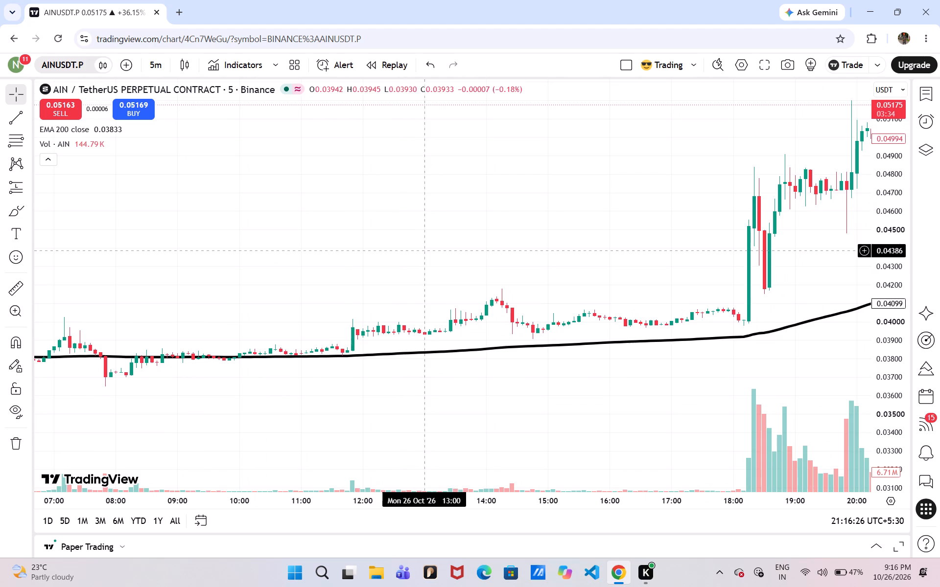
left_click_drag(424, 250, 292, 297)
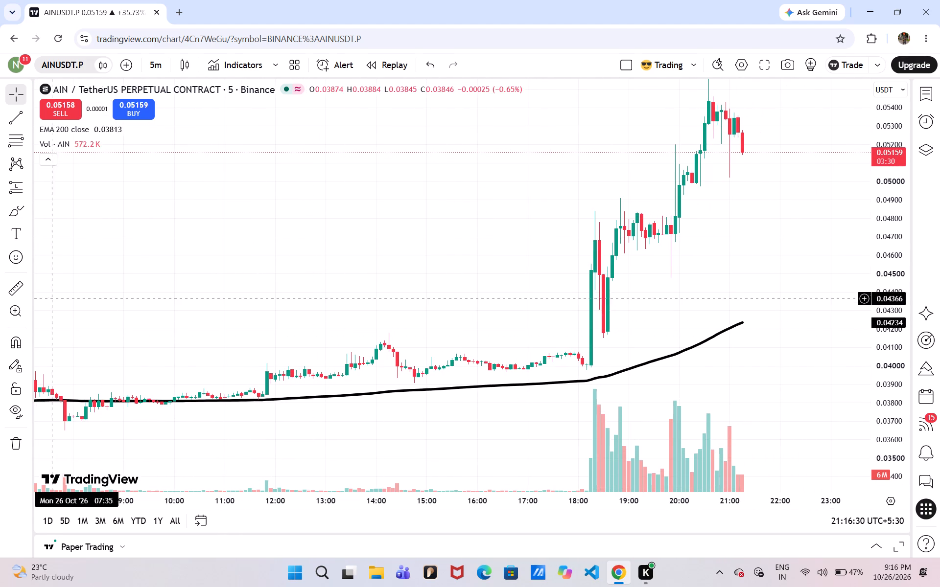
left_click(19, 287)
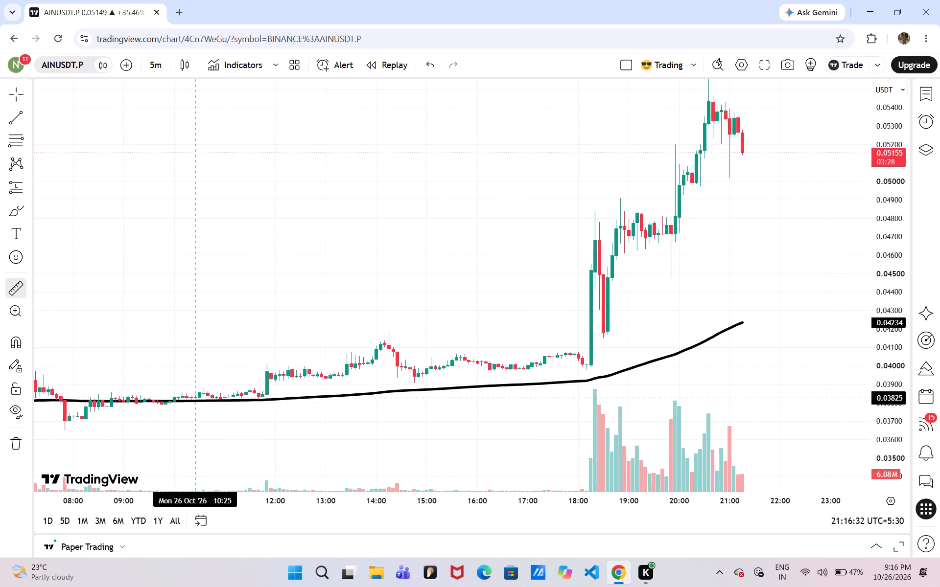
left_click(189, 402)
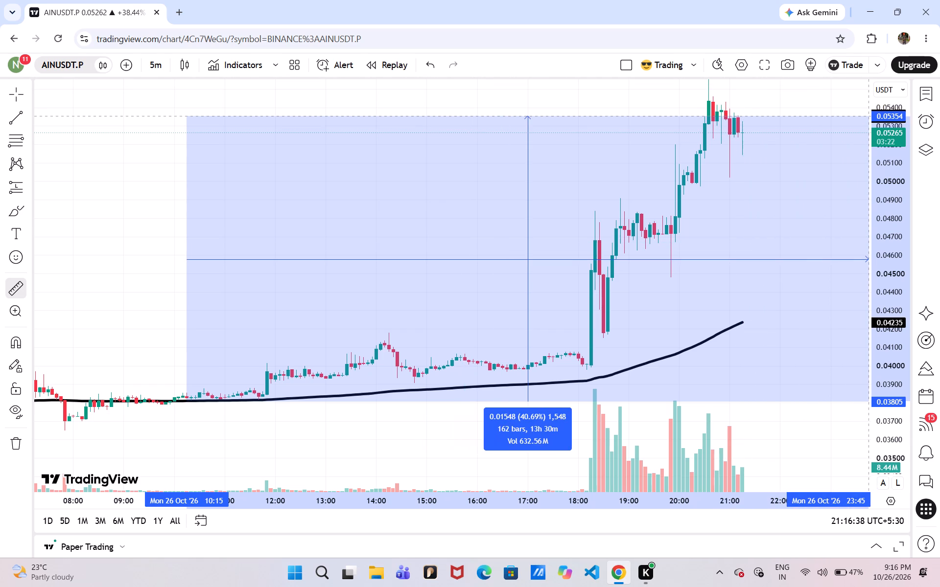
scroll(897, 149, "down", 1)
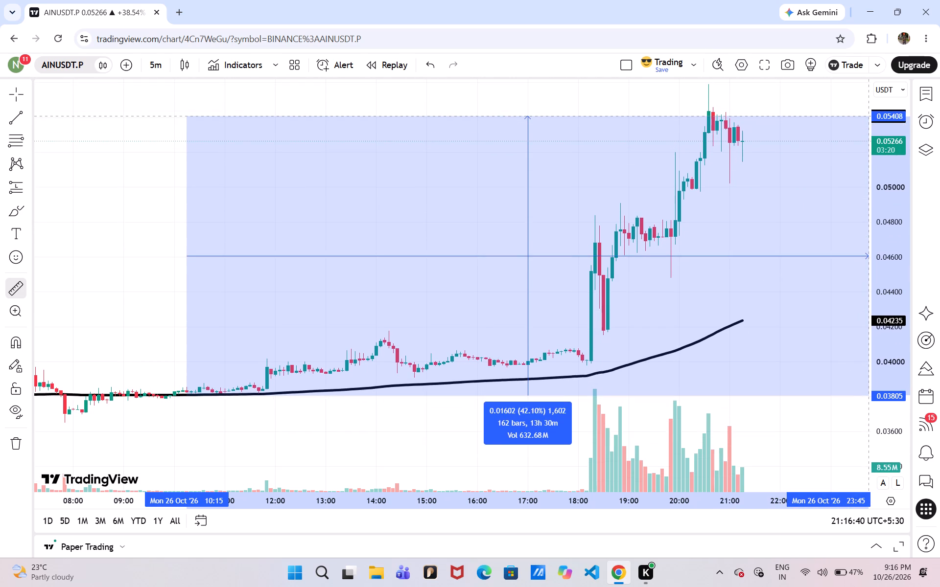
scroll(897, 149, "down", 1)
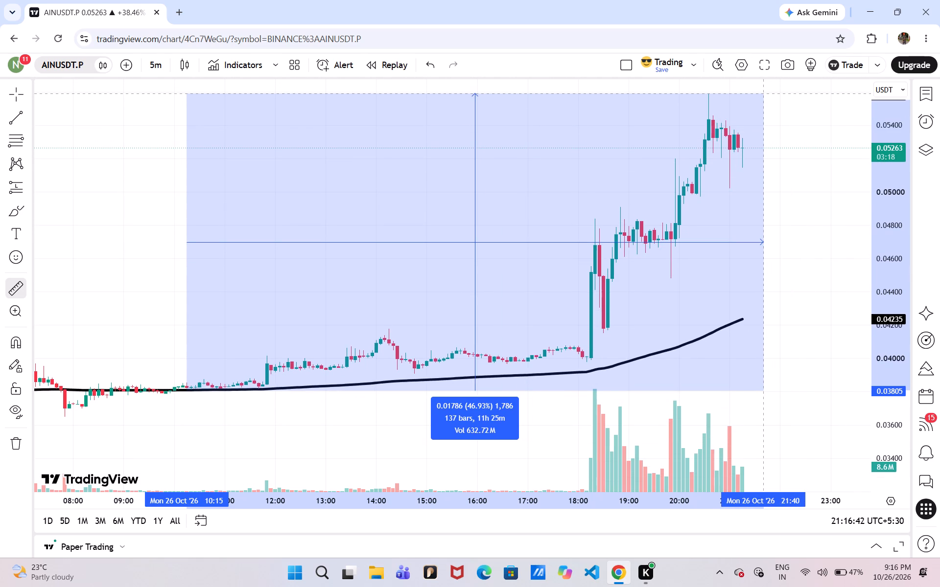
left_click(765, 93)
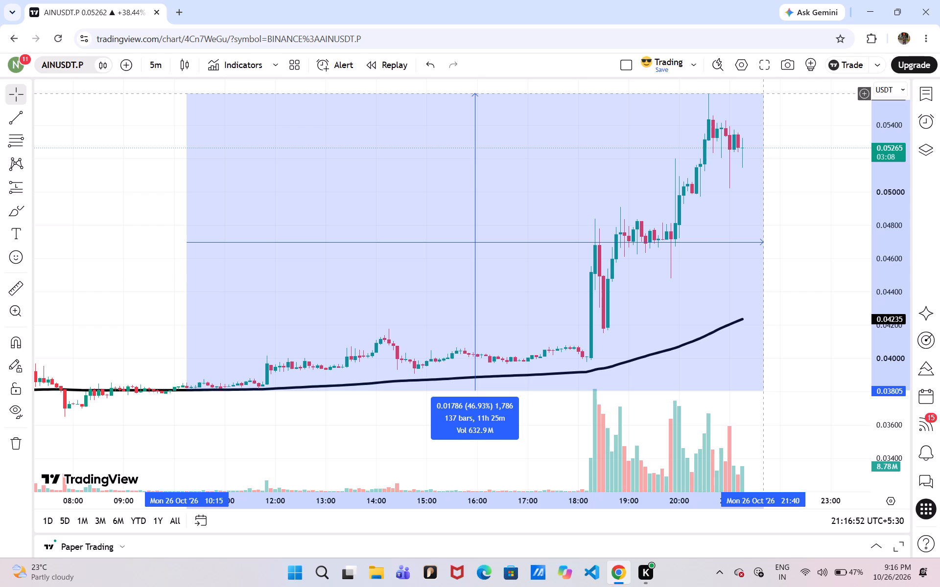
Clear the measurement and draw a horizontal ray at its midpoint price of about 0.04695, starting at 09:00.
left_click(124, 243)
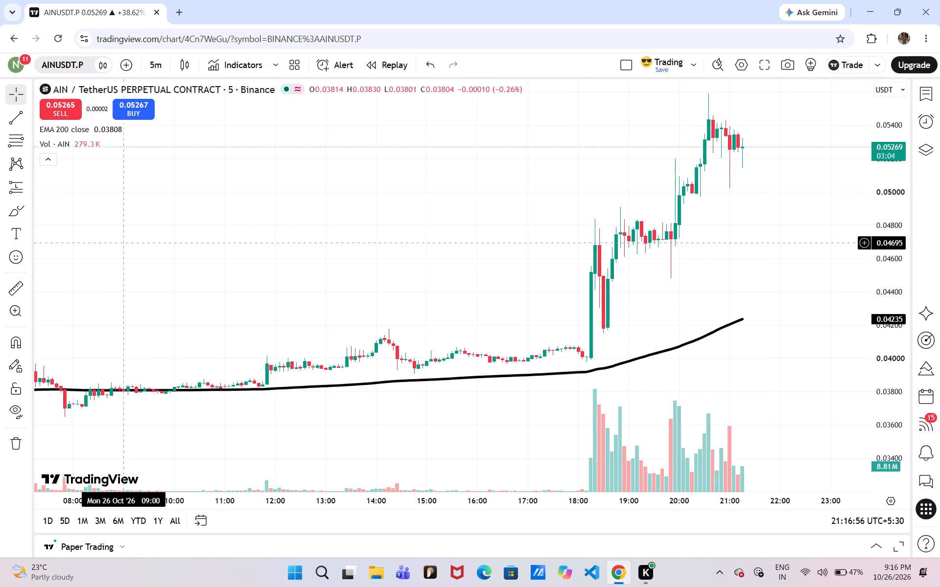
key("alt+j")
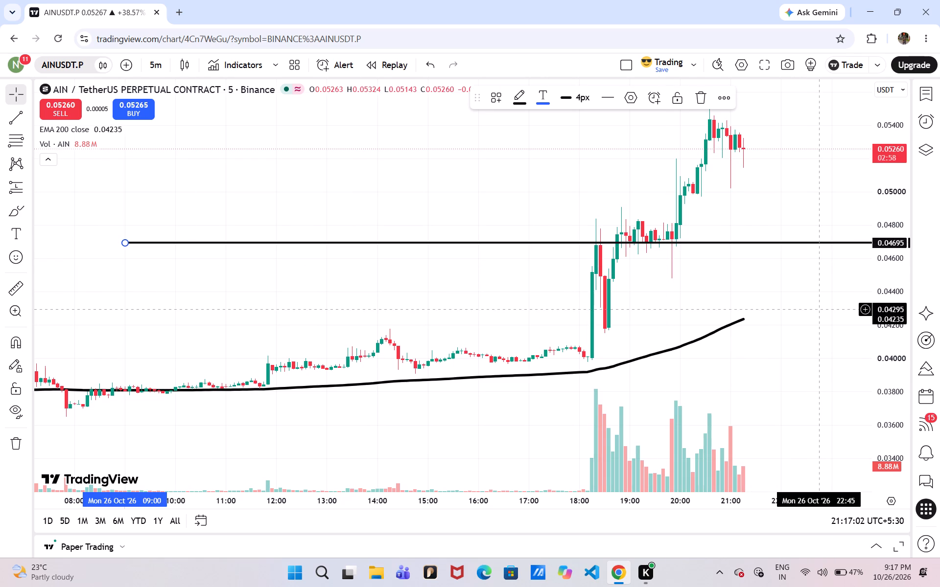
left_click_drag(814, 284, 575, 295)
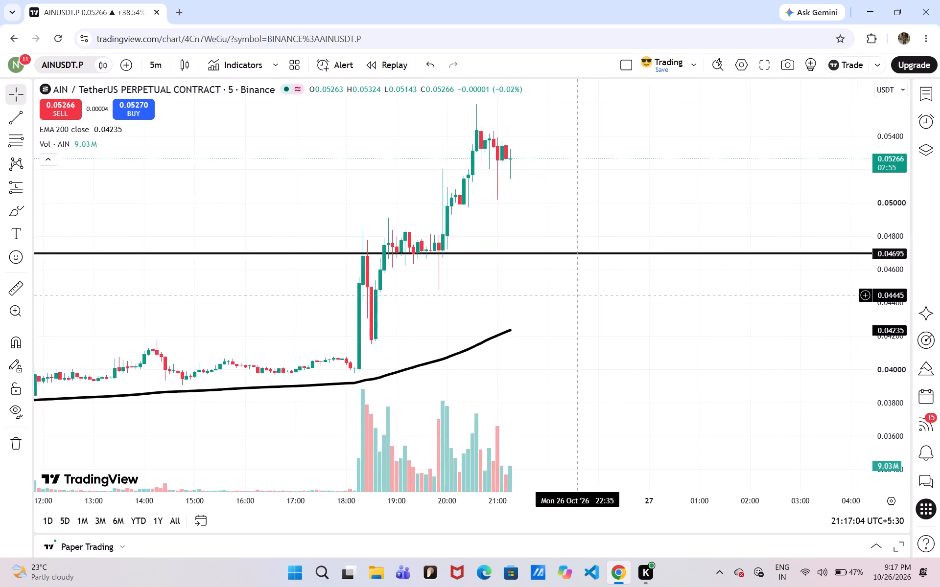
left_click_drag(575, 295, 555, 301)
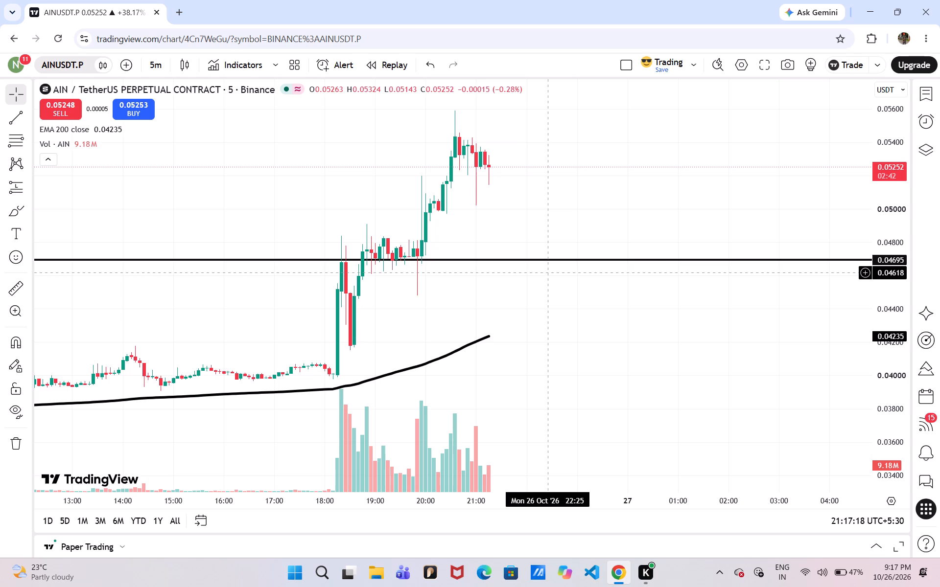
Search for "bulla", switch the chart to Binance's BULLAUSDT.P perpetual contract, and dismiss the ad-blocker notice.
type("bulla")
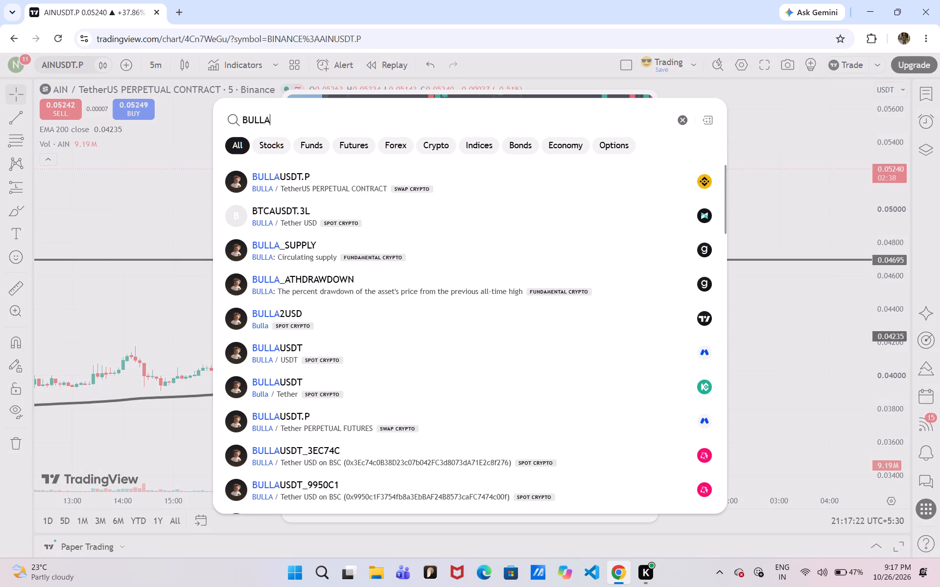
left_click(444, 169)
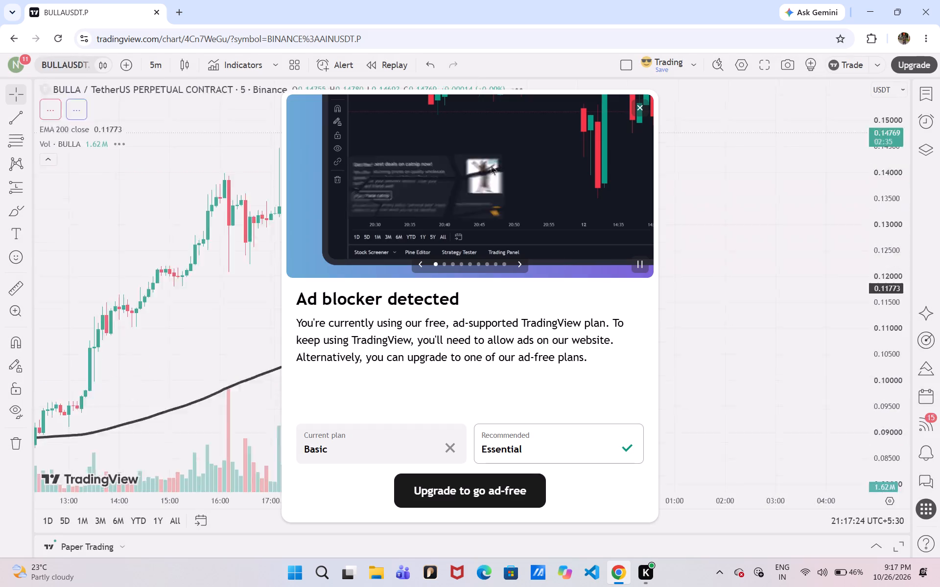
left_click(638, 102)
Measure the BULLAUSDT.P rally from about 0.08954 at 12:15 up to about 0.15157 at 21:15.
left_click_drag(461, 334, 748, 295)
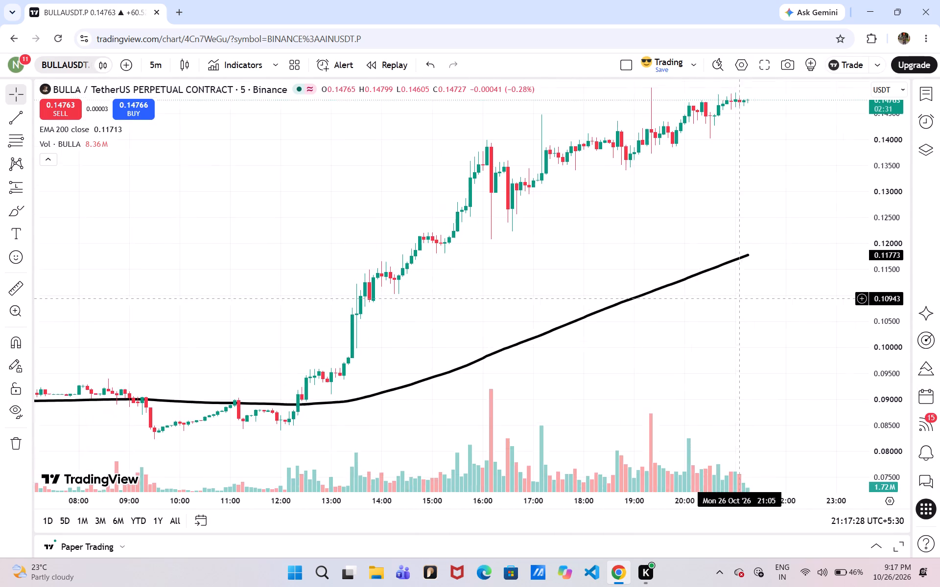
left_click_drag(748, 295, 751, 294)
left_click_drag(338, 343, 604, 295)
left_click_drag(604, 295, 517, 331)
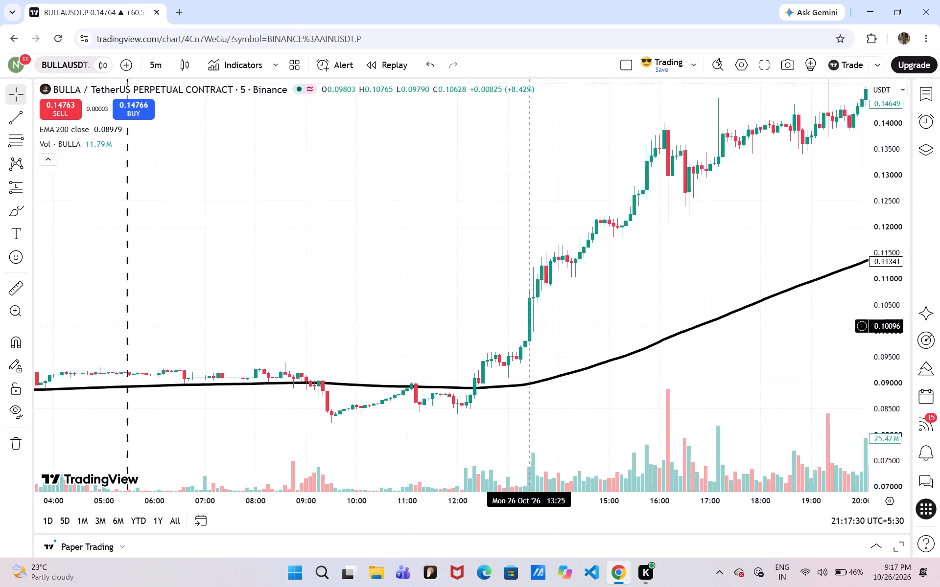
left_click_drag(517, 331, 385, 354)
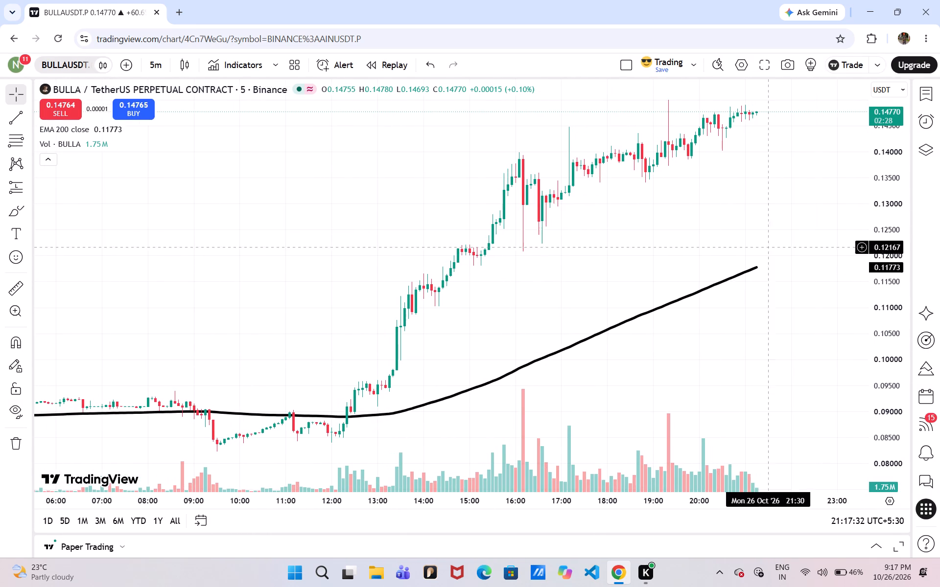
left_click_drag(725, 236, 617, 233)
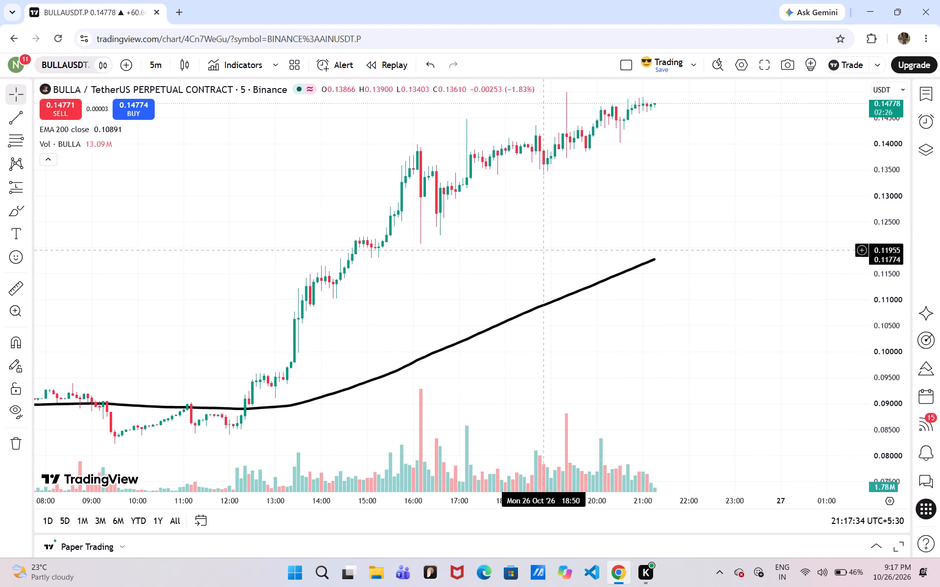
left_click(16, 289)
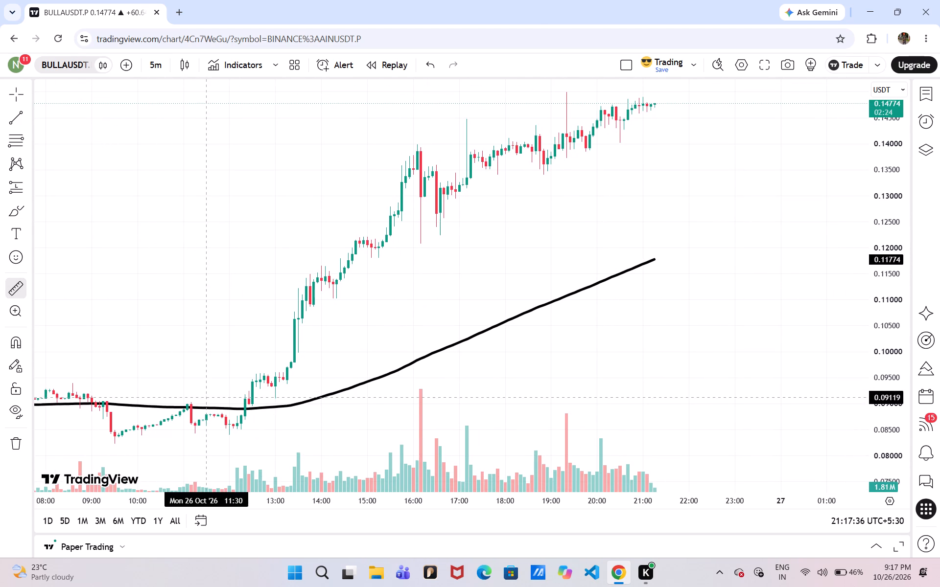
left_click_drag(240, 406, 406, 239)
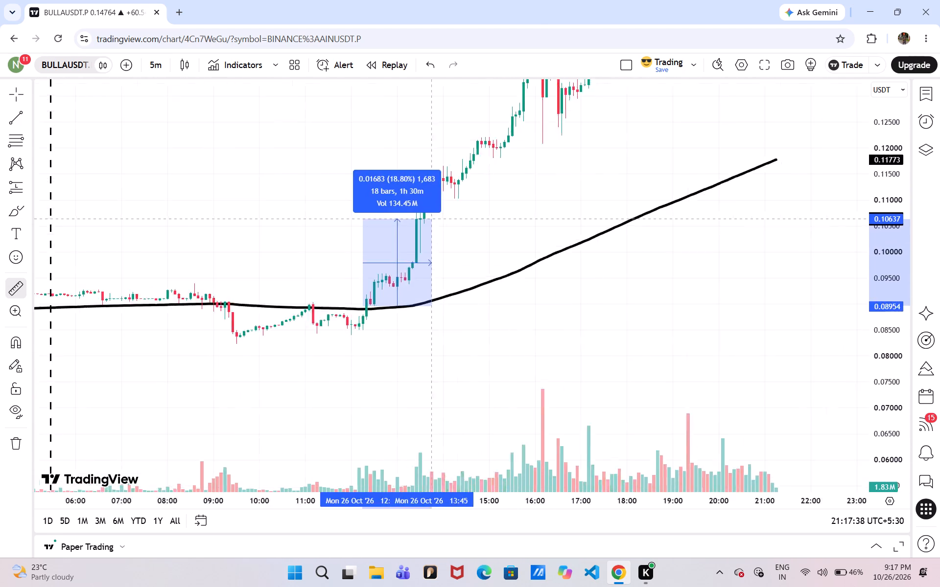
left_click_drag(406, 239, 227, 405)
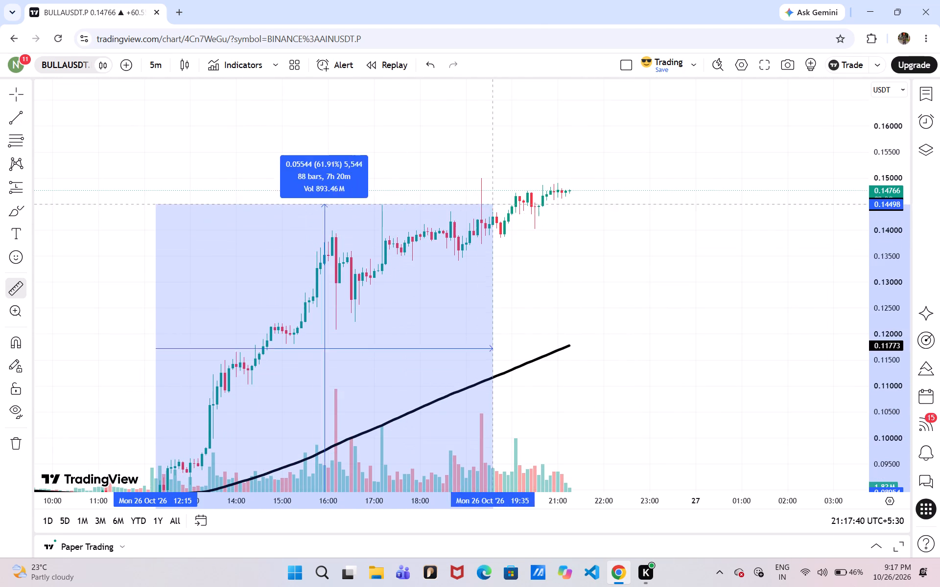
left_click(570, 170)
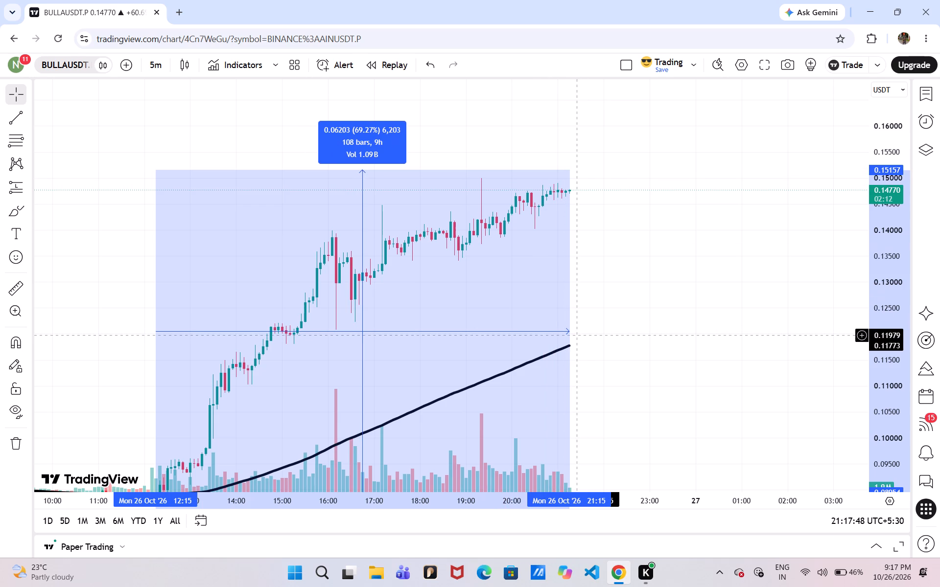
Clear the measurement and draw a horizontal ray at its midpoint price of about 0.12038, starting at 12:00.
left_click(145, 332)
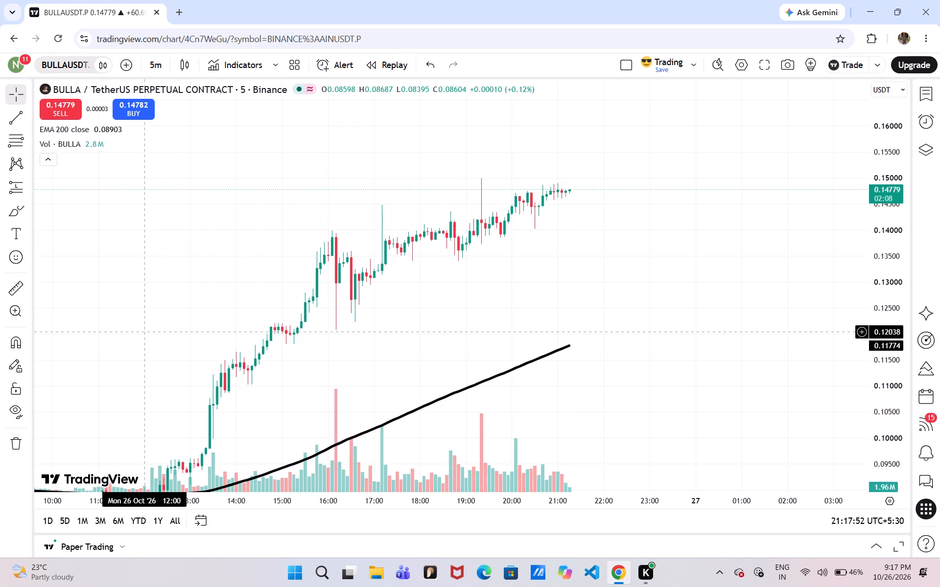
key("alt+j")
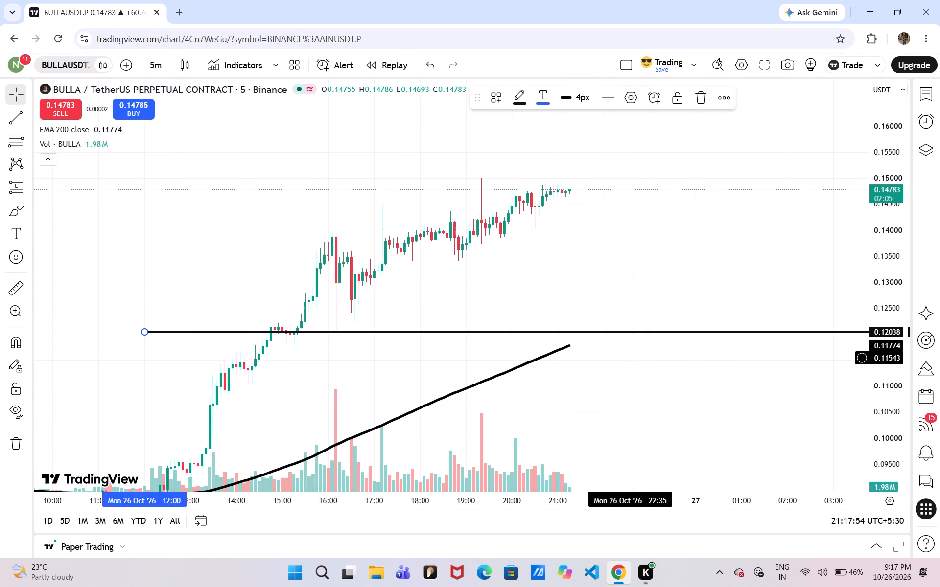
left_click(631, 357)
scroll(633, 354, "down", 1)
right_click(633, 354)
left_click_drag(633, 354, 612, 372)
left_click(612, 372)
left_click_drag(612, 372, 551, 255)
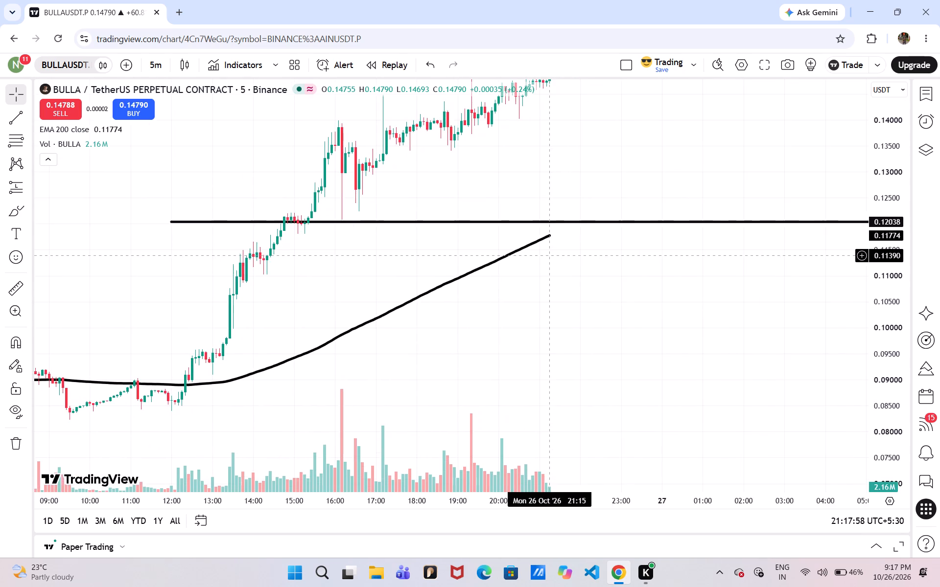
left_click_drag(551, 255, 443, 354)
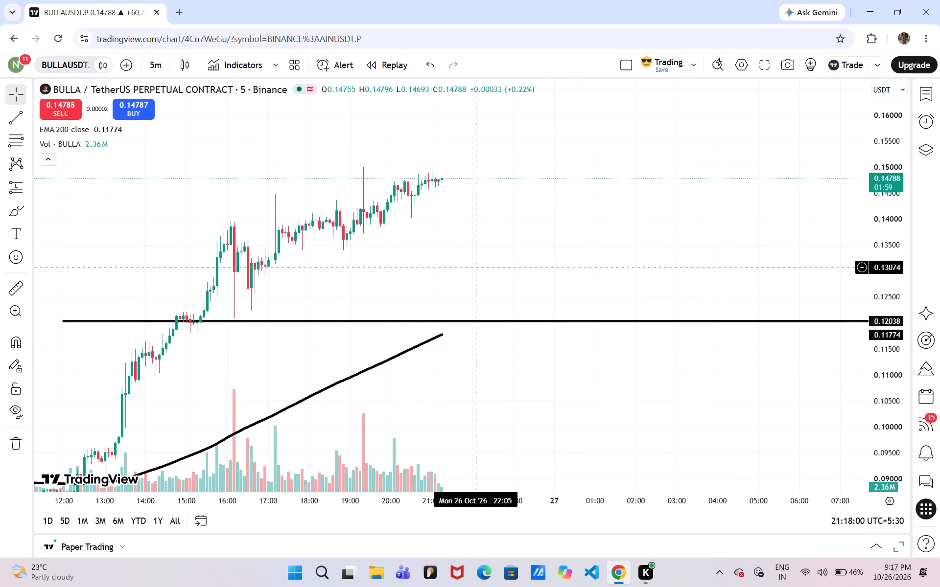
Examine the BULLAUSDT.P candles before the rally, back to the afternoon of 25 October, against the midpoint ray.
left_click(511, 268)
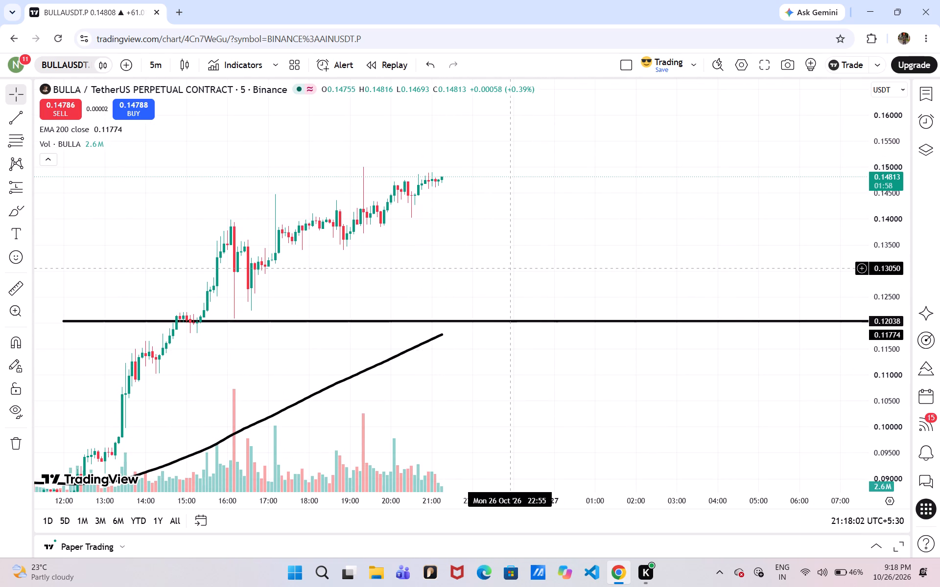
scroll(511, 268, "right", 3)
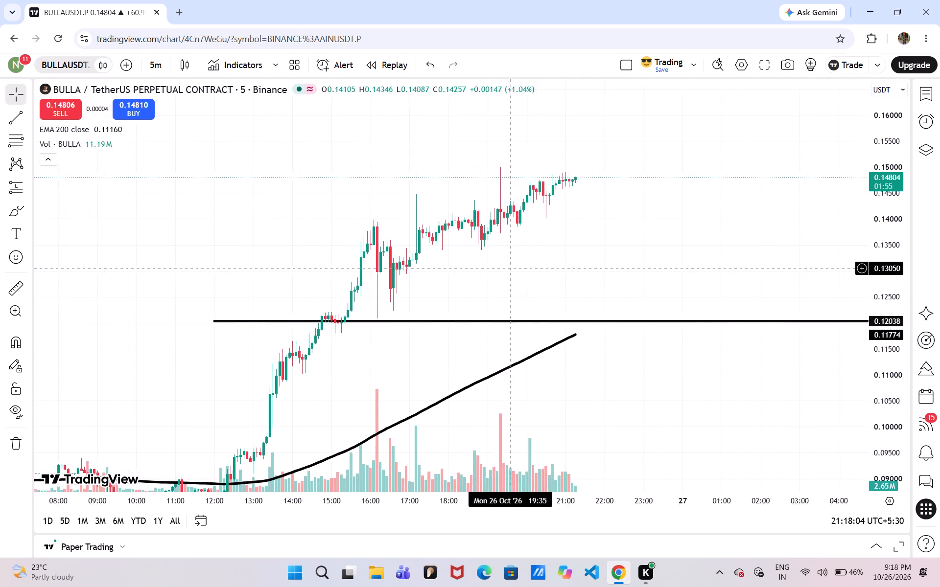
scroll(511, 268, "right", 5)
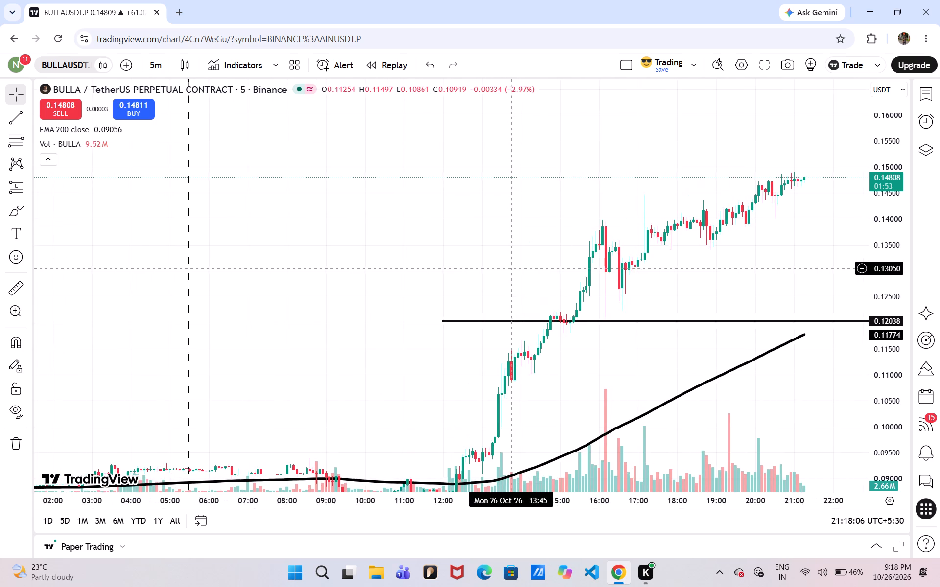
scroll(511, 268, "right", 4)
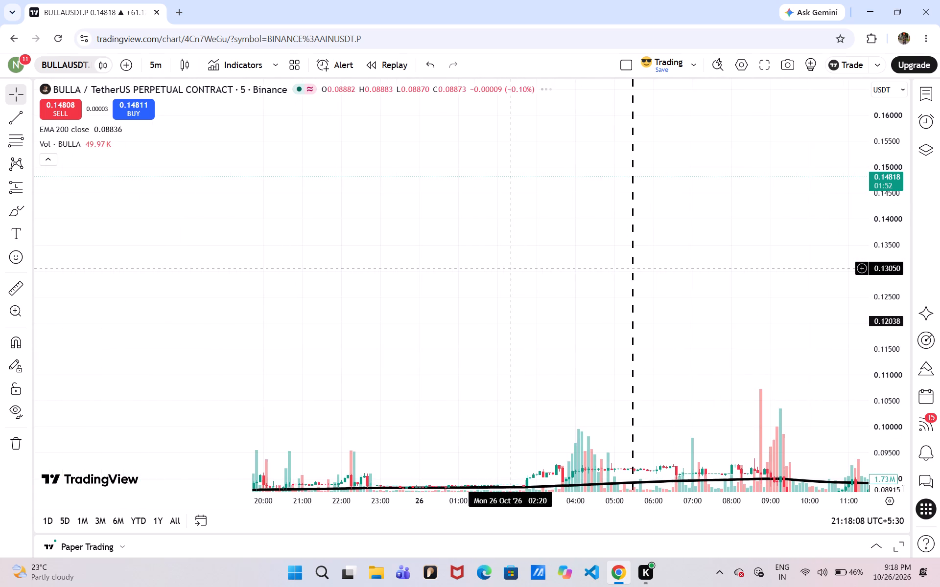
scroll(511, 268, "right", 5)
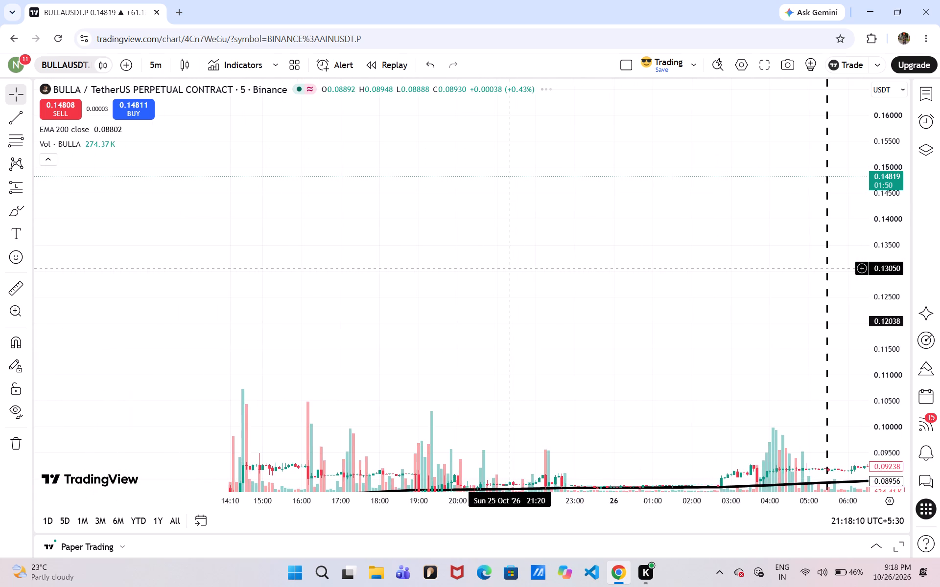
scroll(511, 268, "right", 3)
scroll(511, 268, "left", 9)
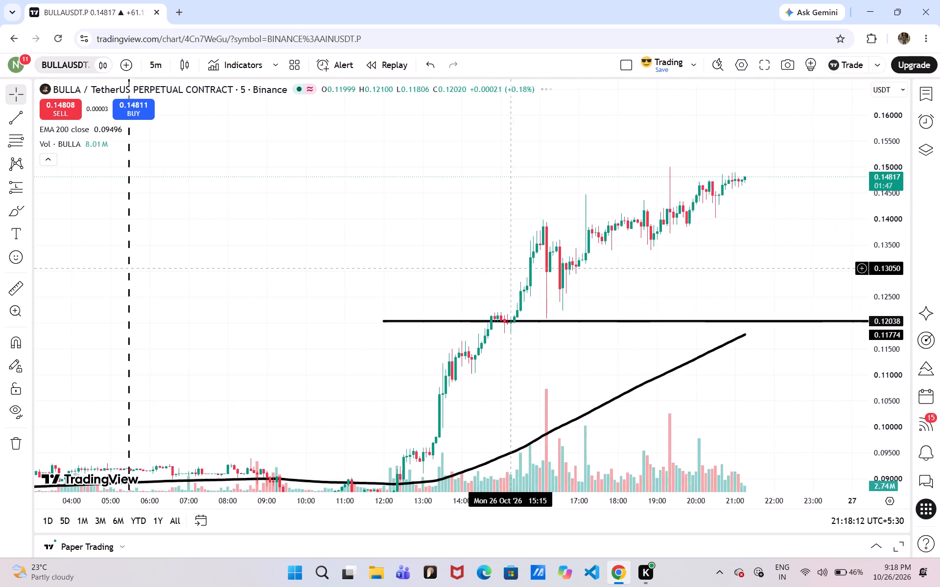
Search for "dood" and switch the chart to Binance's DOODUSDT.P perpetual contract.
type("dood")
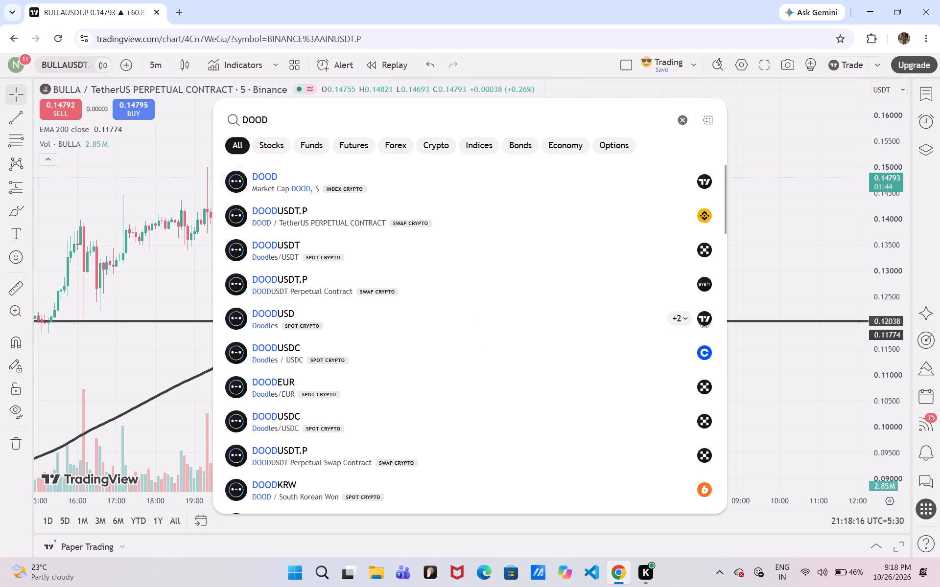
left_click(476, 200)
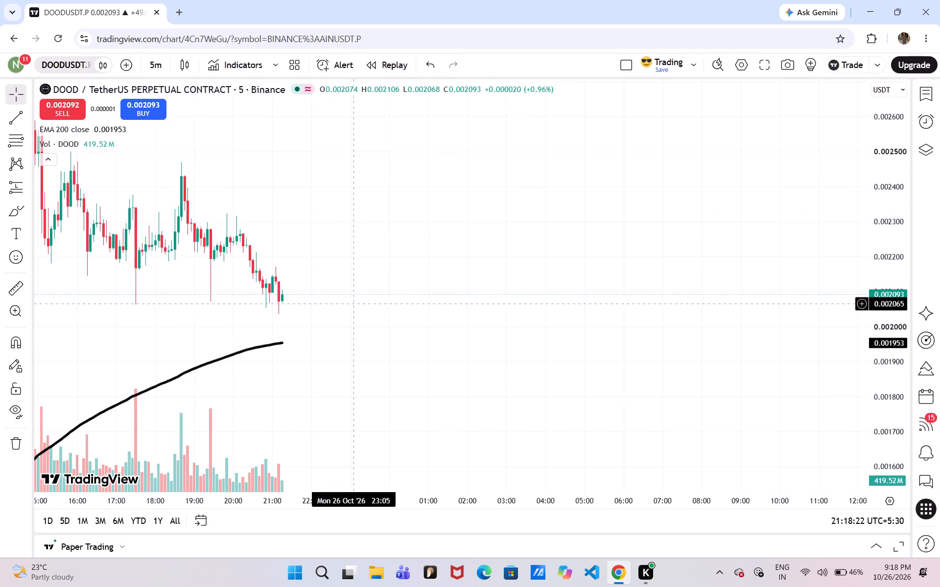
Measure the DOODUSDT.P rally from about 0.001442 at 10:20 up to its peak at about 0.002666, ending the range at 21:25.
scroll(354, 304, "right", 3)
left_click_drag(455, 335, 581, 204)
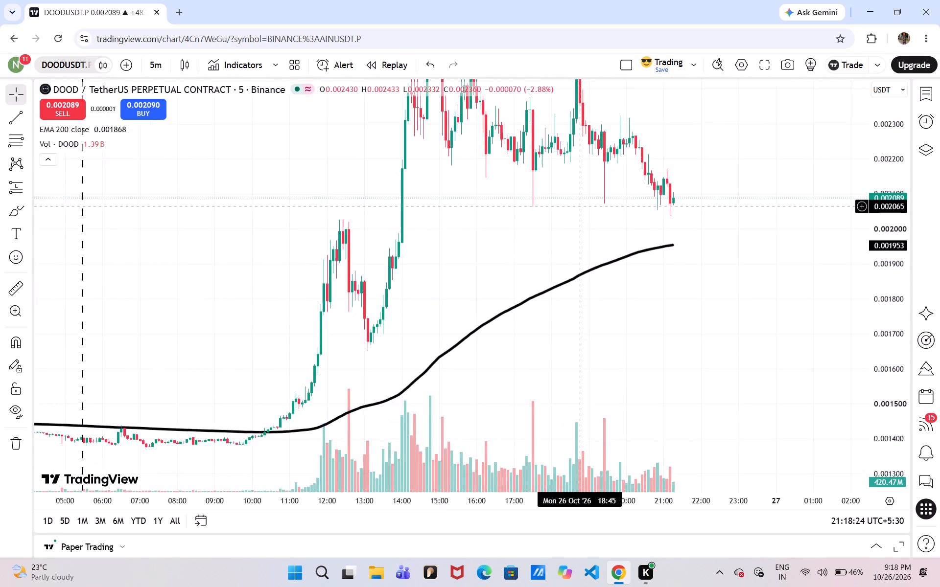
left_click_drag(581, 204, 605, 179)
left_click_drag(885, 139, 891, 199)
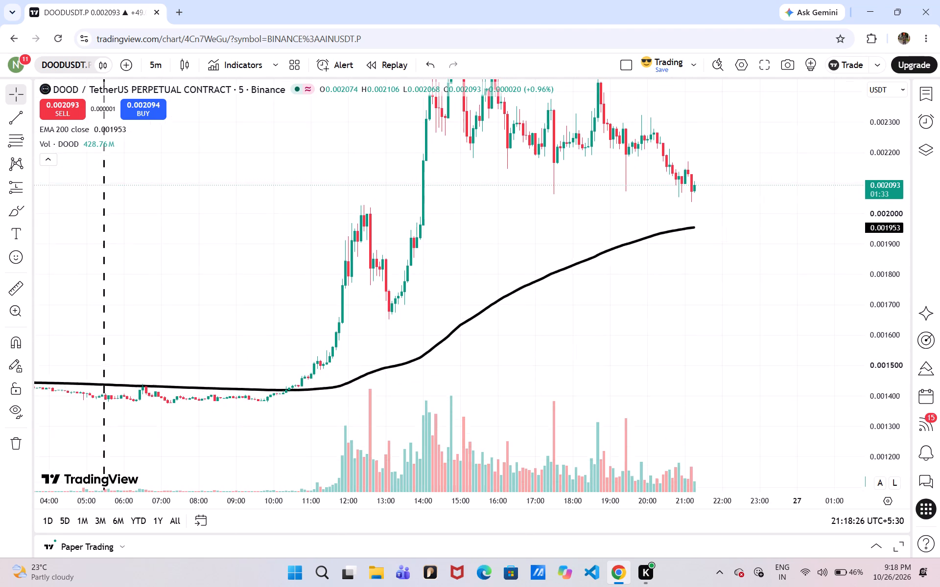
left_click_drag(891, 199, 895, 256)
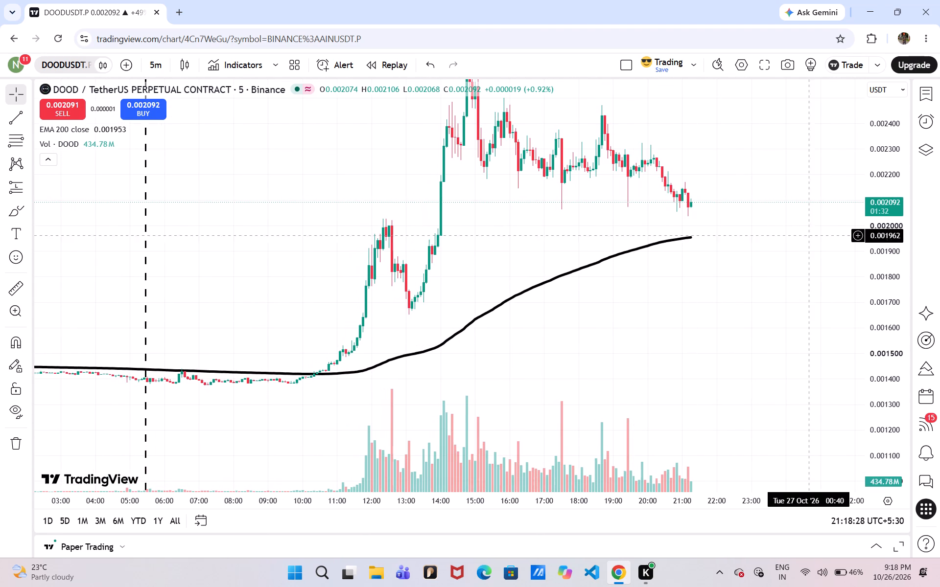
left_click_drag(803, 221, 798, 291)
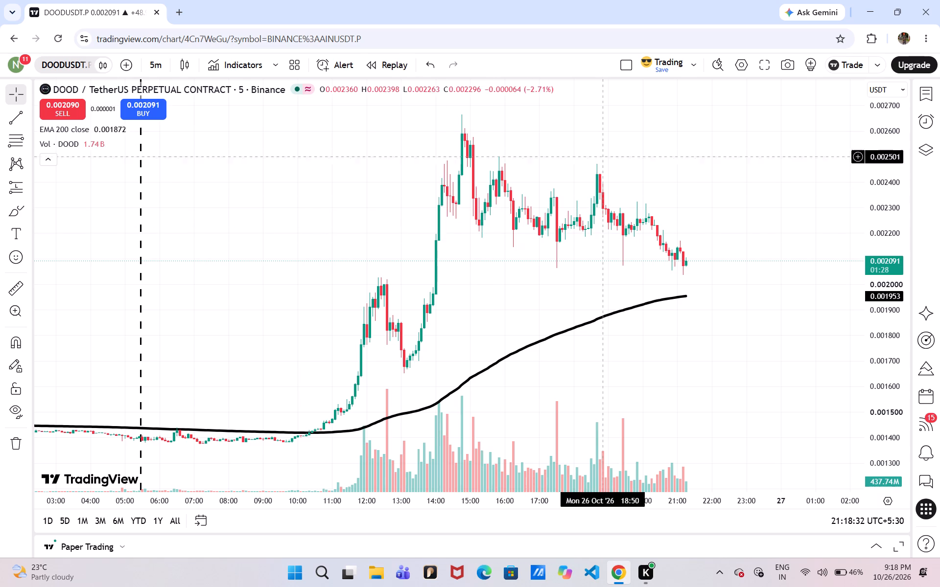
left_click_drag(15, 294, 473, 332)
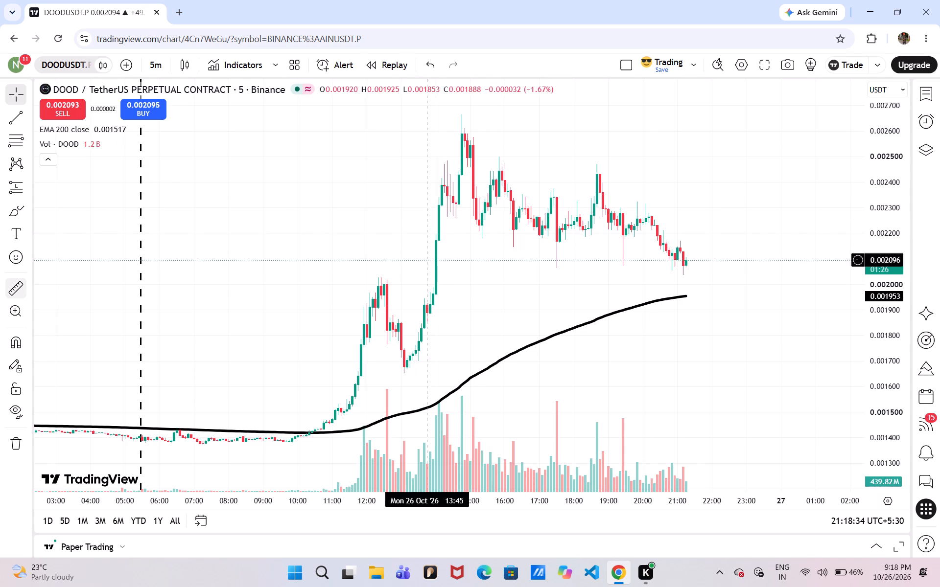
left_click_drag(473, 332, 307, 431)
left_click_drag(307, 431, 303, 399)
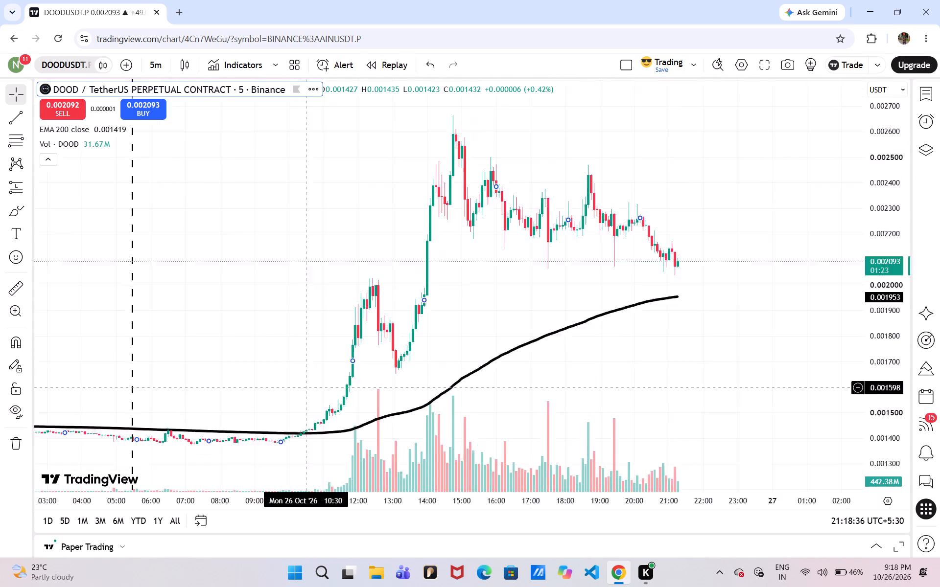
left_click_drag(303, 399, 267, 400)
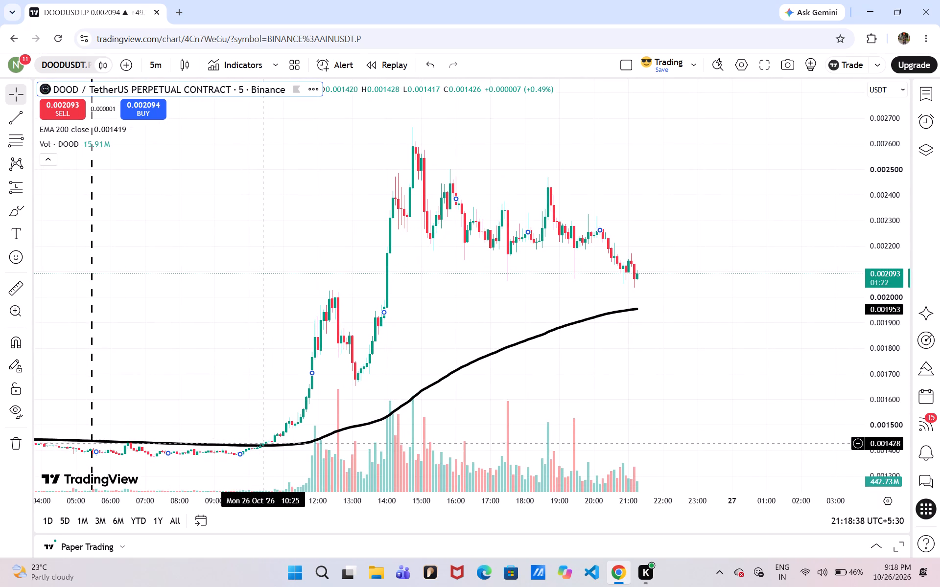
left_click(255, 443, "shift")
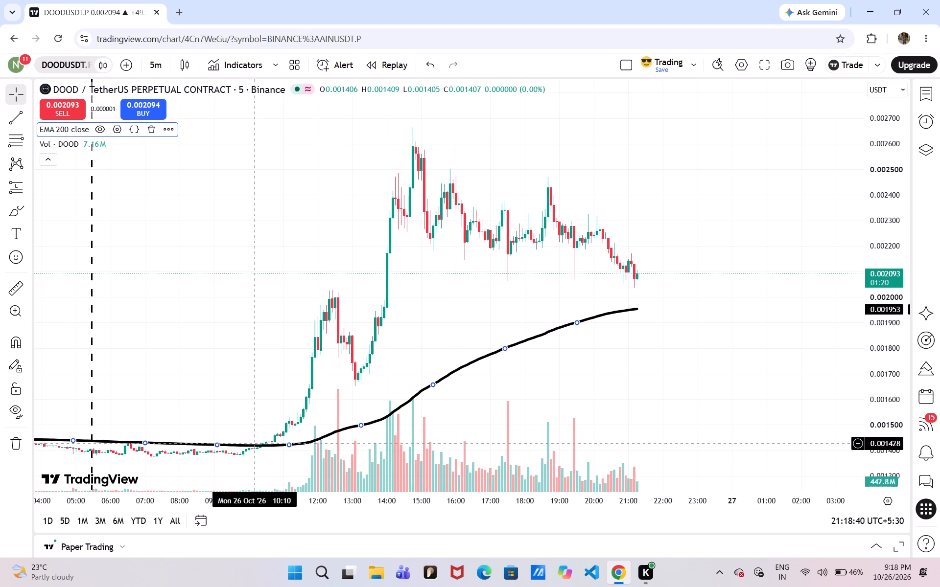
left_click(255, 443, "shift")
left_click(255, 443)
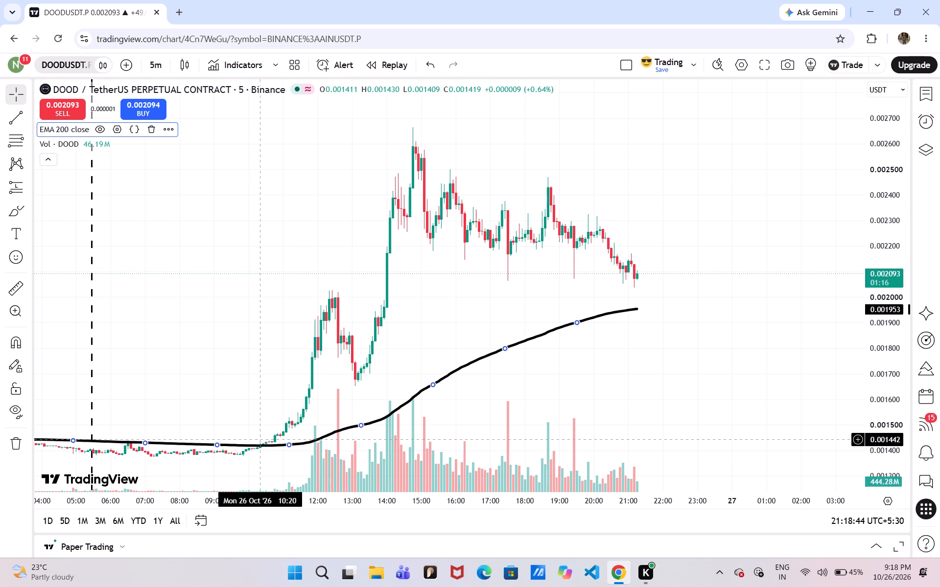
left_click(259, 439, "shift")
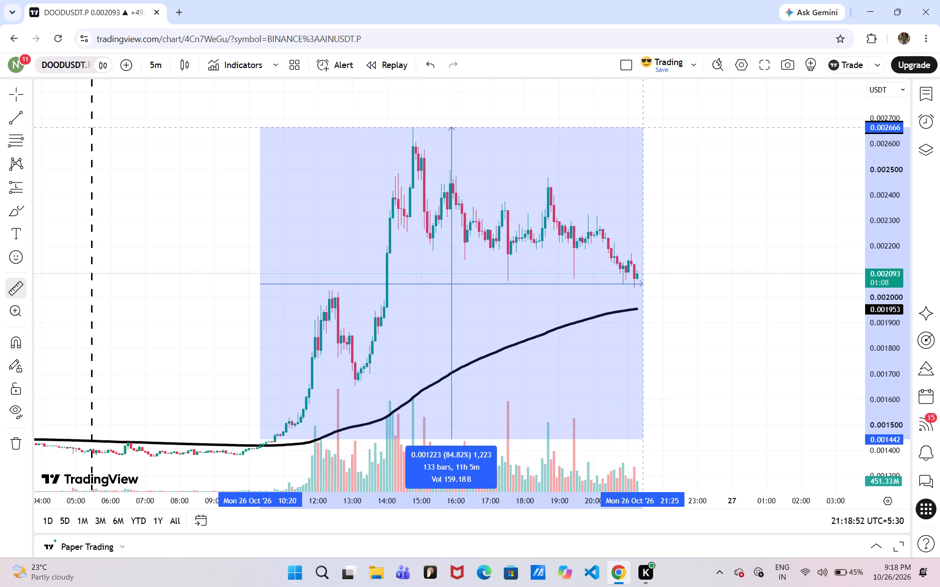
left_click(642, 127)
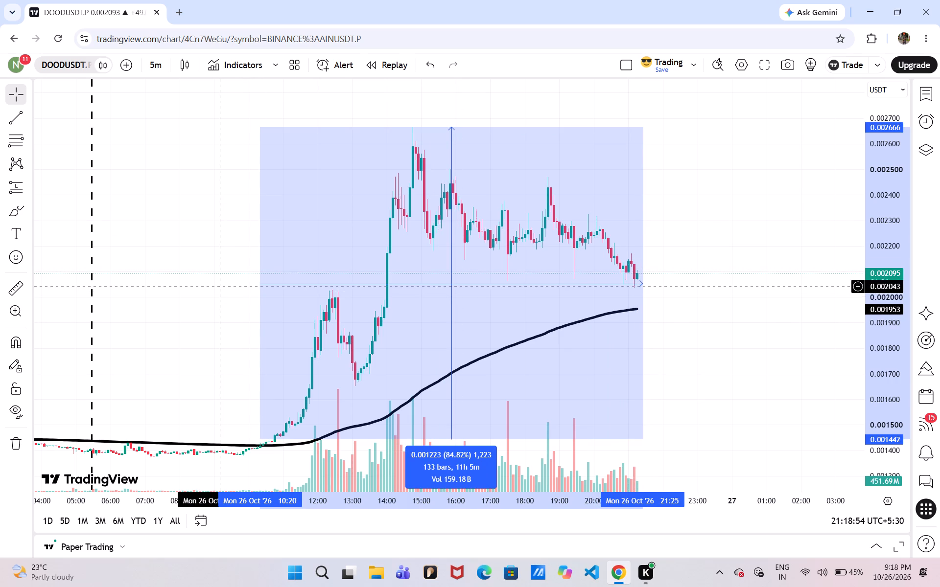
Clear the measurement and draw a horizontal ray at about 0.002043, near the rally's midpoint, starting at 09:10.
left_click(219, 286)
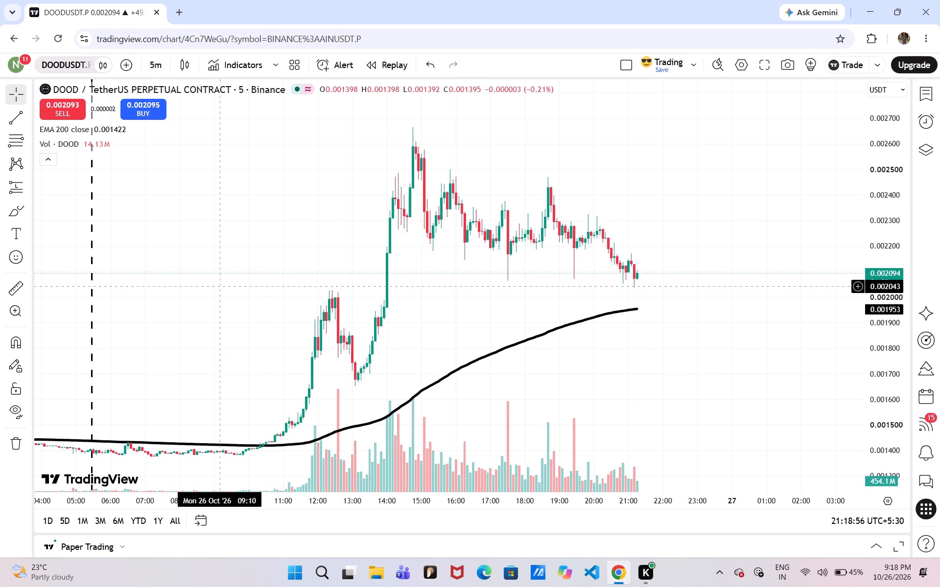
key("alt+j")
Prepare a DOODUSDT.P sell order as a limit order with a USD margin of 100.
left_click_drag(544, 354, 452, 332)
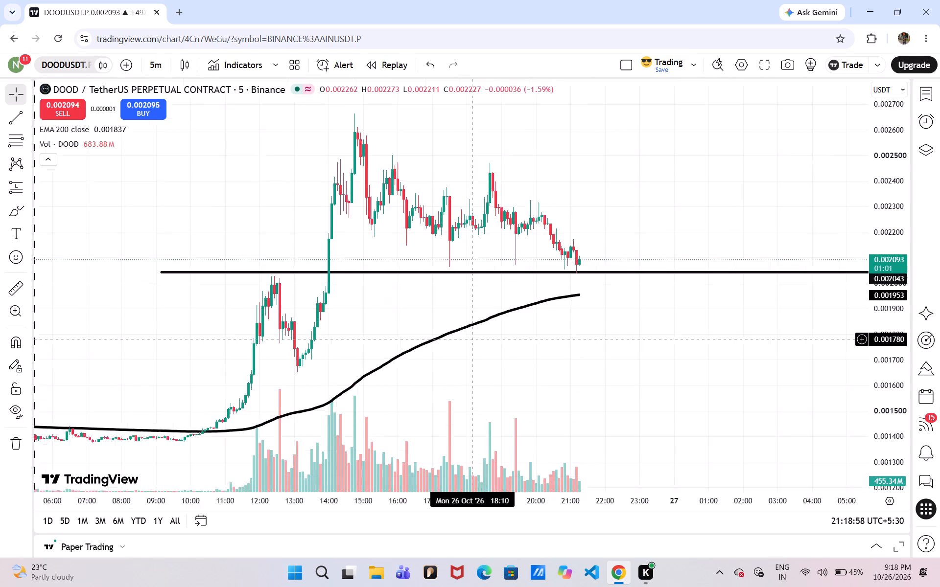
left_click_drag(452, 332, 357, 301)
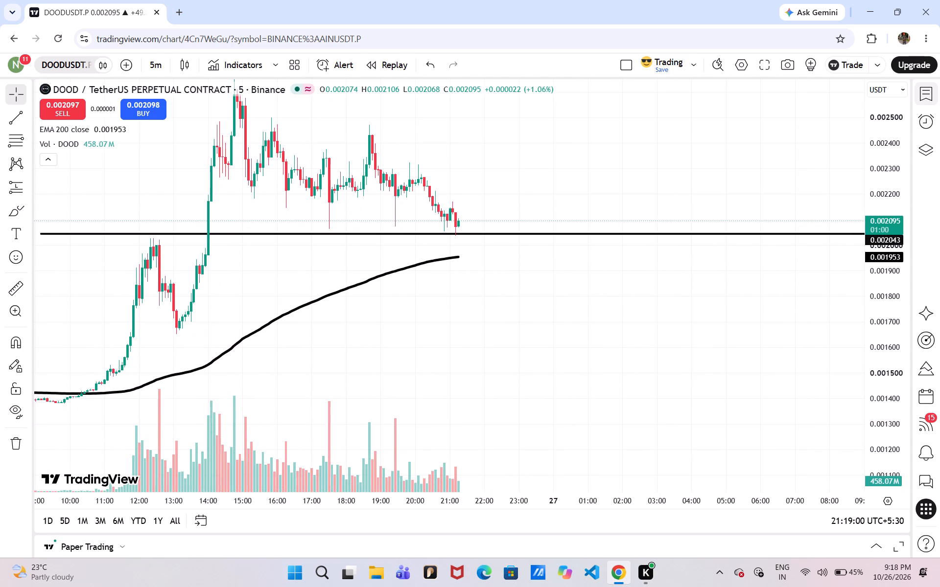
left_click(65, 105)
left_click(463, 217)
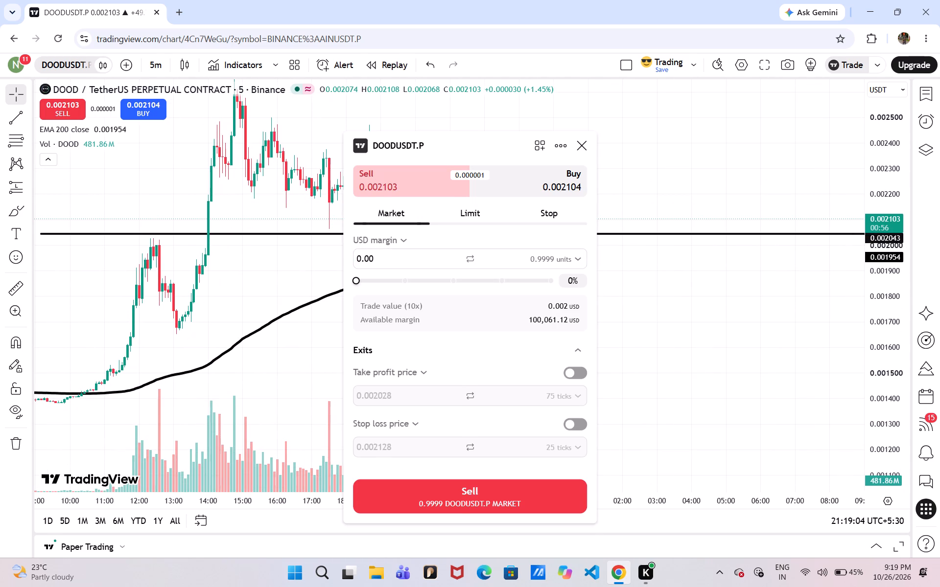
left_click(406, 235)
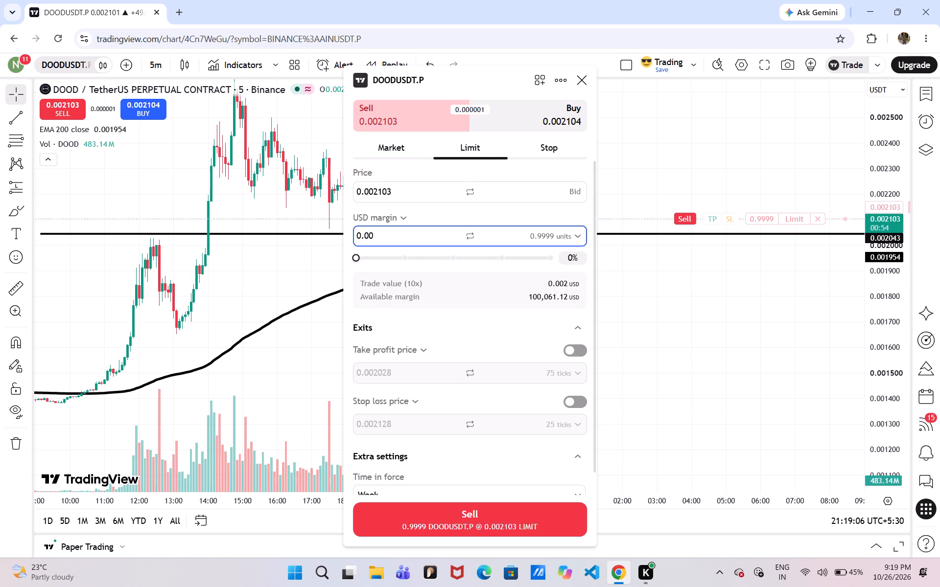
key("BackSpace")
key("BackSpace")
key("BackSpace")
key("BackSpace")
type("100")
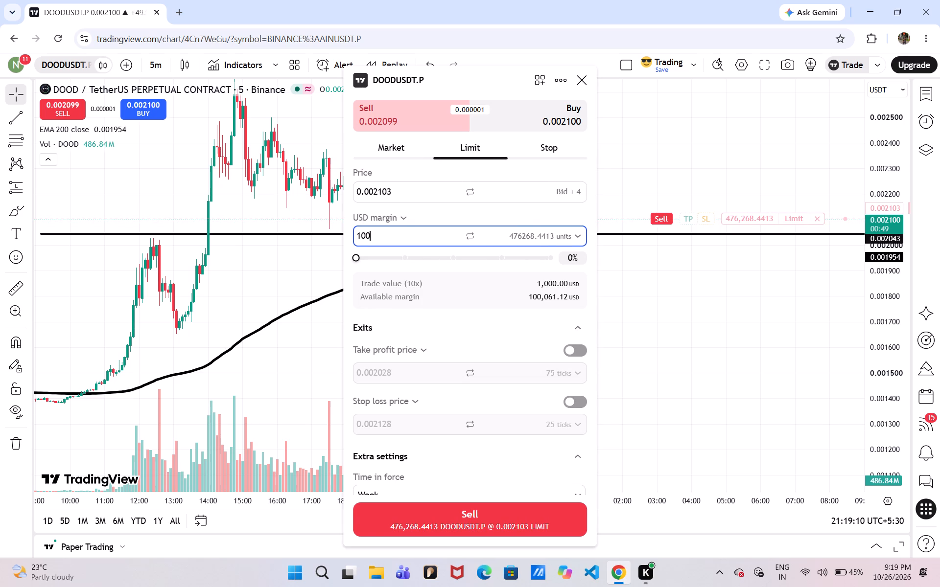
Move the order ticket clear of the order line and lower the sell limit price on the chart to 0.001974.
left_click_drag(461, 80, 661, 132)
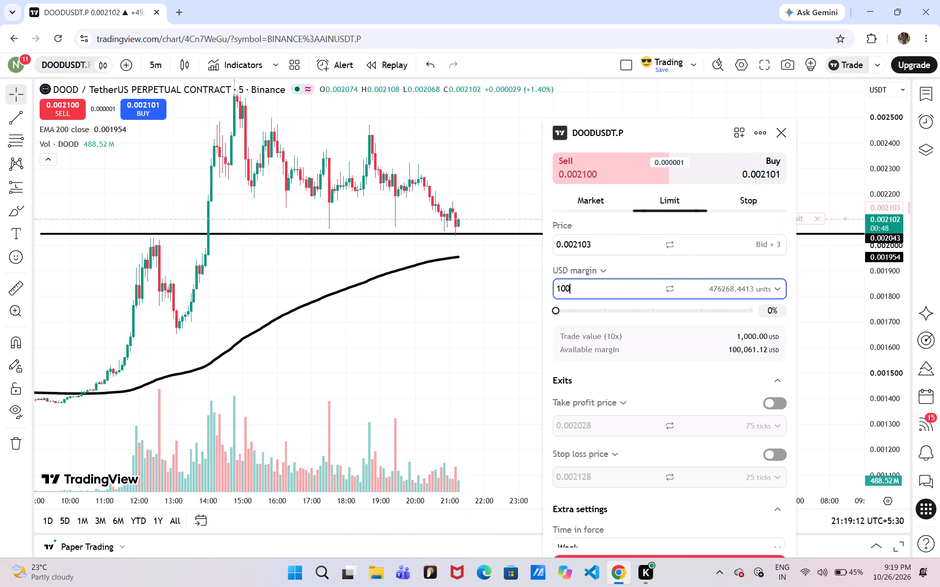
left_click_drag(661, 132, 662, 131)
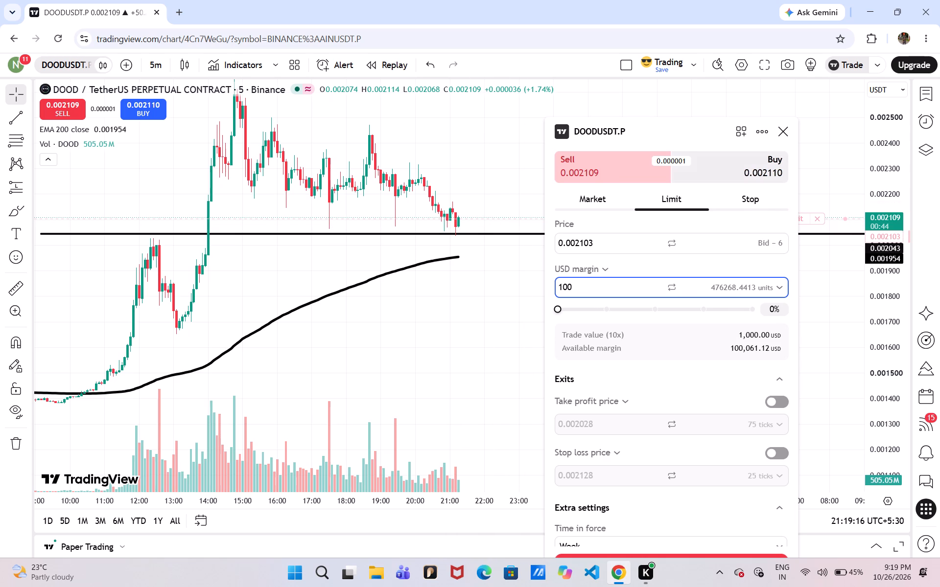
left_click_drag(688, 135, 631, 298)
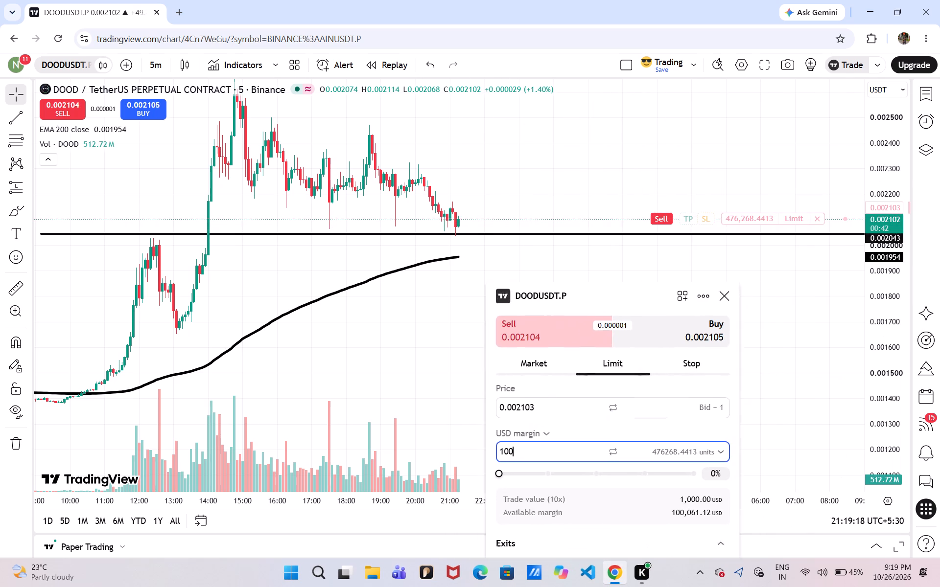
left_click_drag(631, 298, 661, 338)
left_click_drag(749, 222, 750, 249)
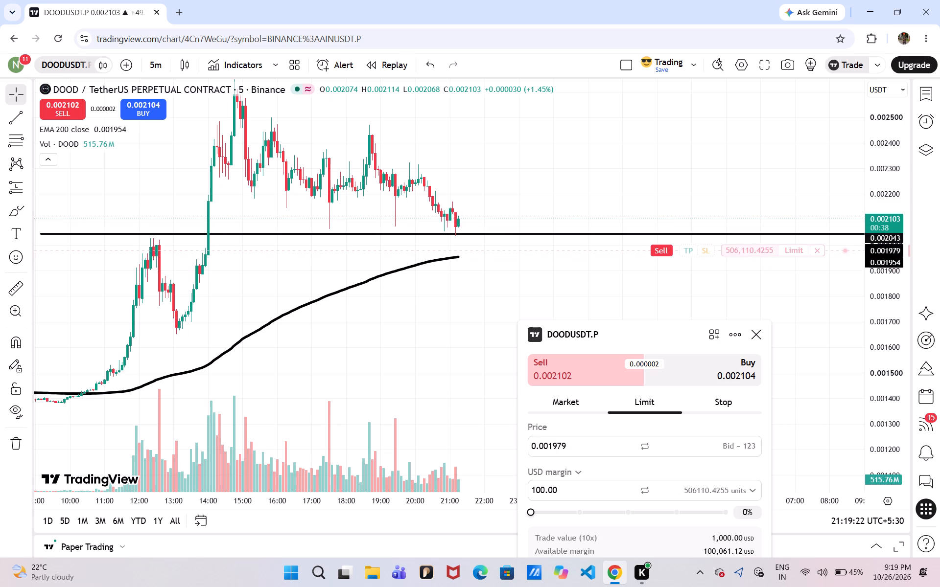
left_click_drag(750, 249, 750, 251)
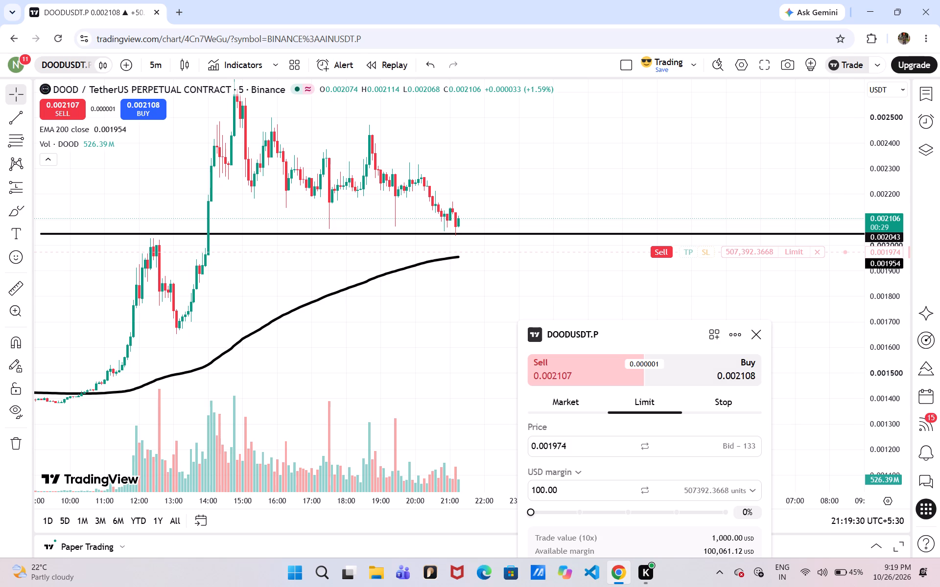
Bring the whole order ticket into view and submit the DOODUSDT.P sell limit order at 0.001974.
left_click_drag(649, 335, 741, 79)
left_click_drag(745, 73, 695, 307)
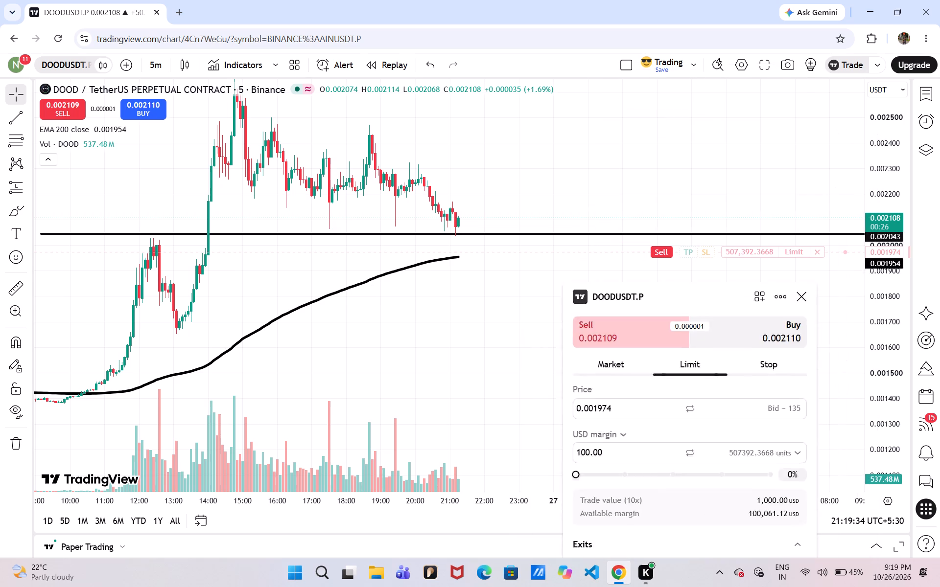
left_click_drag(695, 307, 728, 60)
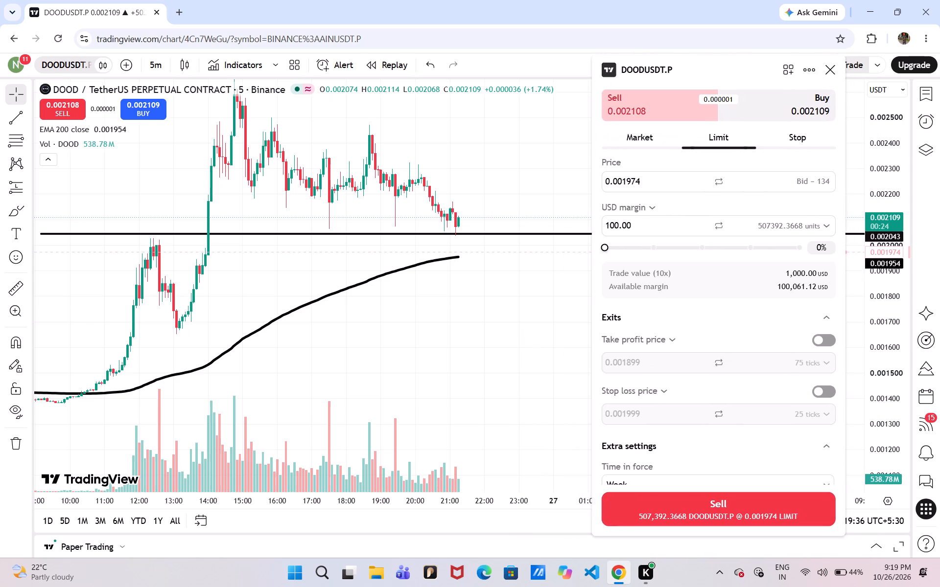
scroll(729, 318, "down", 1)
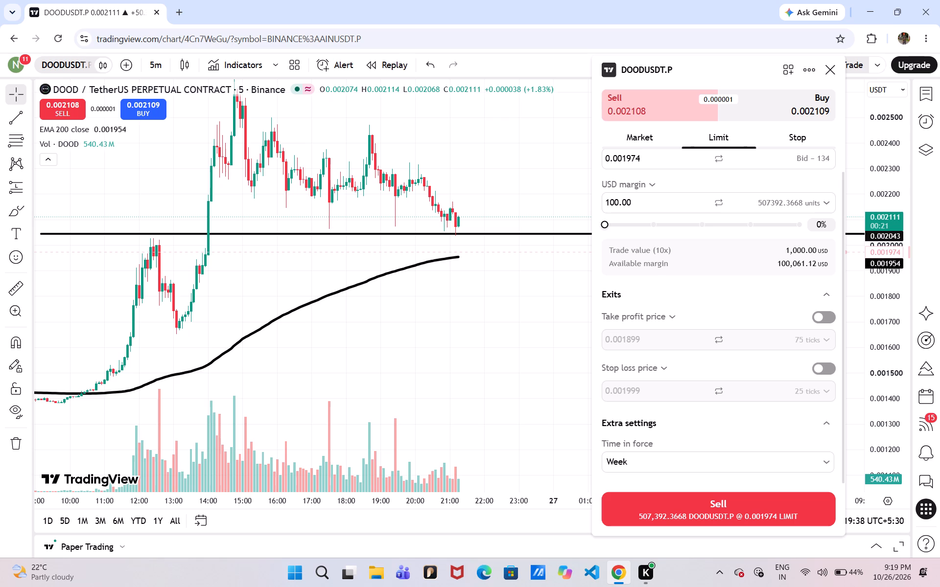
left_click(731, 502)
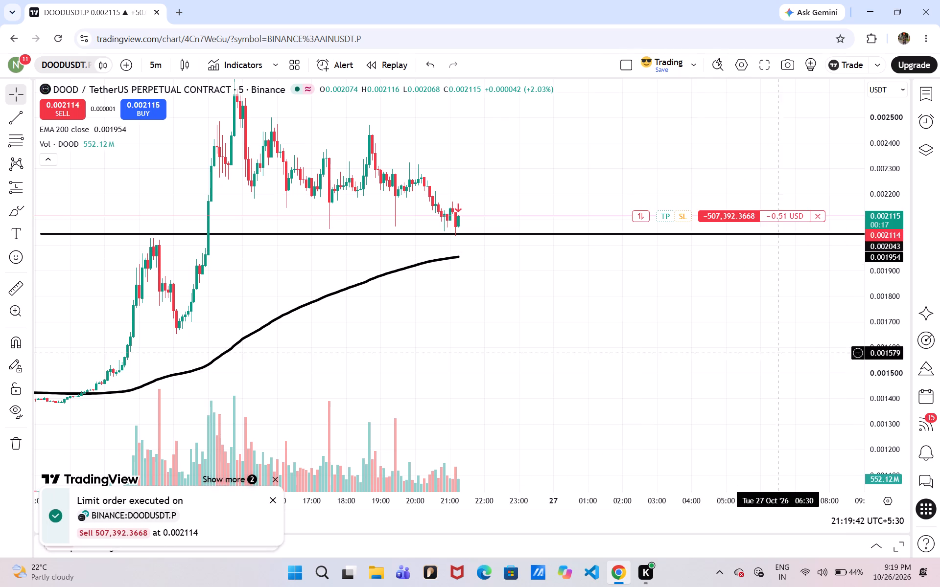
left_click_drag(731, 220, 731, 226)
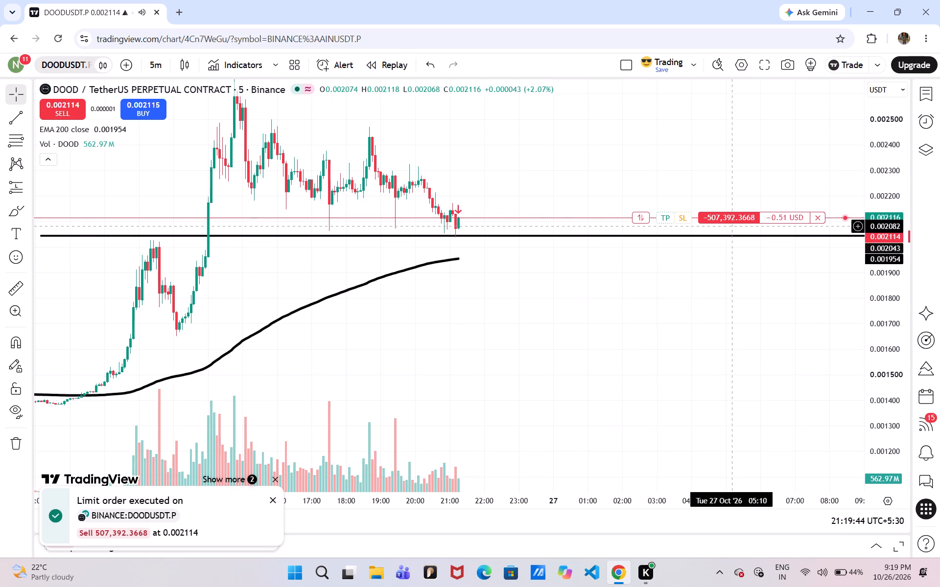
Place a Short Position drawing just after the latest candle at about 21:20, with its entry at about 0.002043 on the horizontal ray.
left_click_drag(731, 226, 731, 226)
left_click_drag(779, 217, 775, 231)
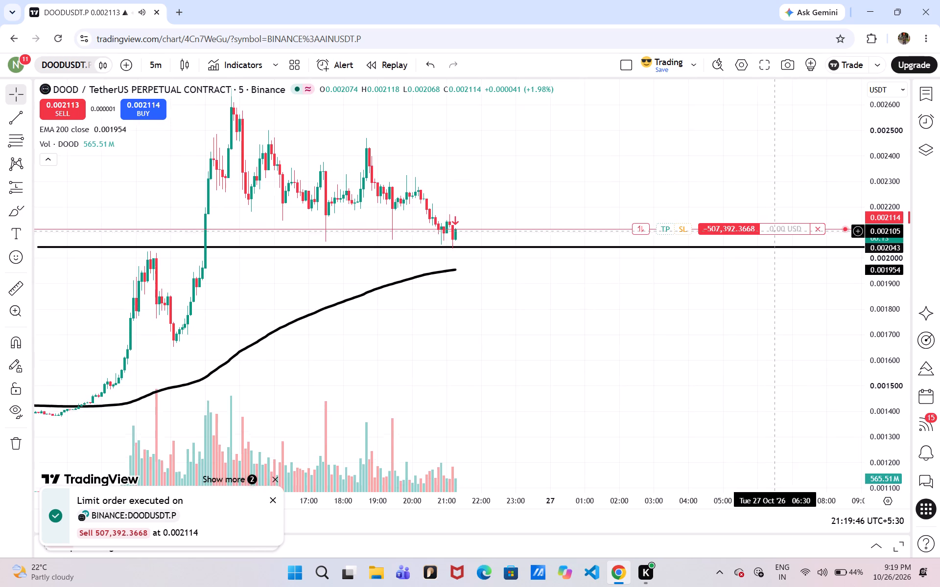
left_click_drag(775, 231, 772, 235)
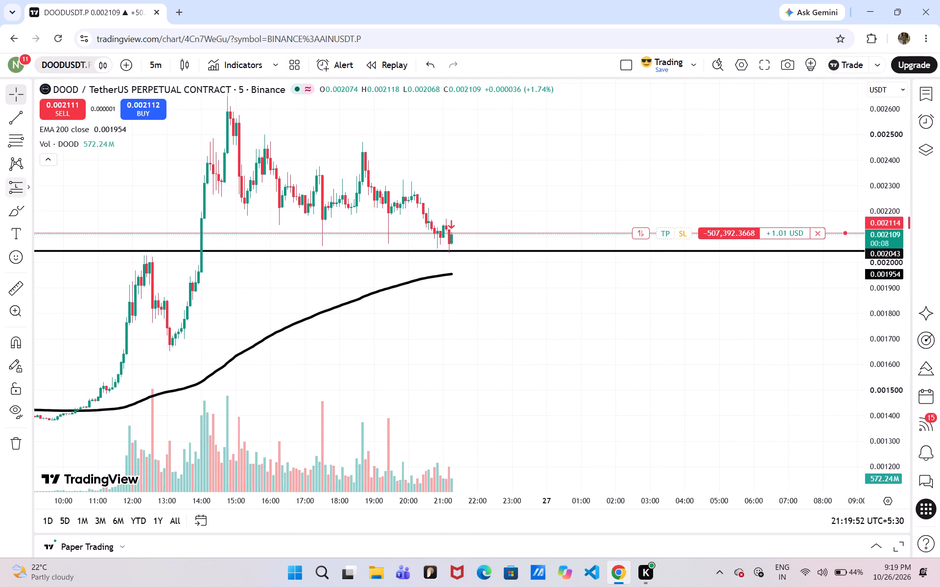
left_click(24, 184)
left_click(25, 184)
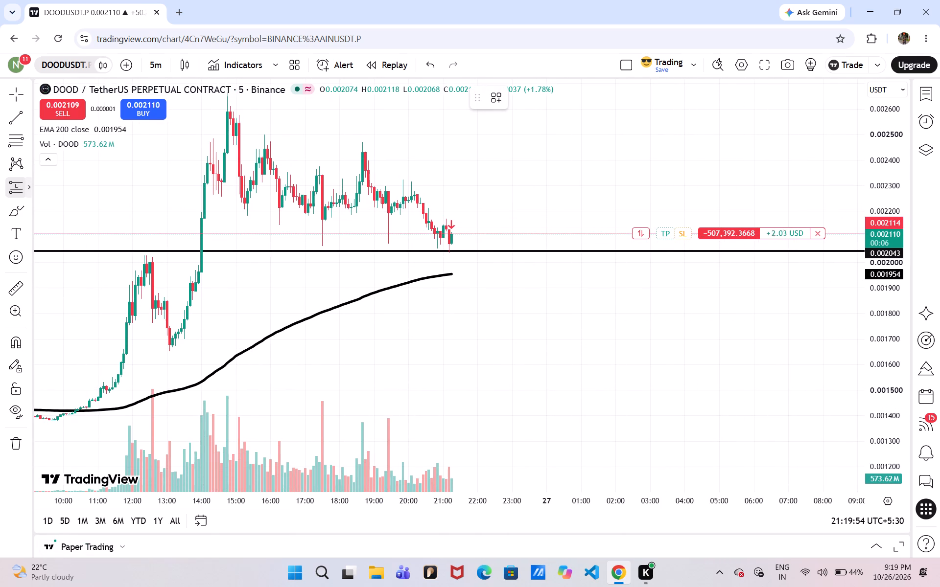
left_click(81, 222)
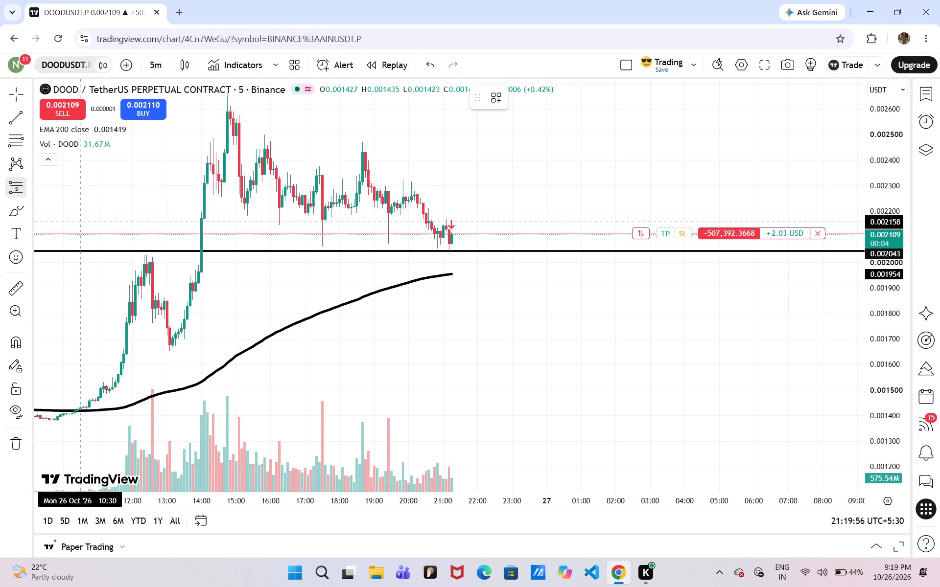
left_click(456, 251)
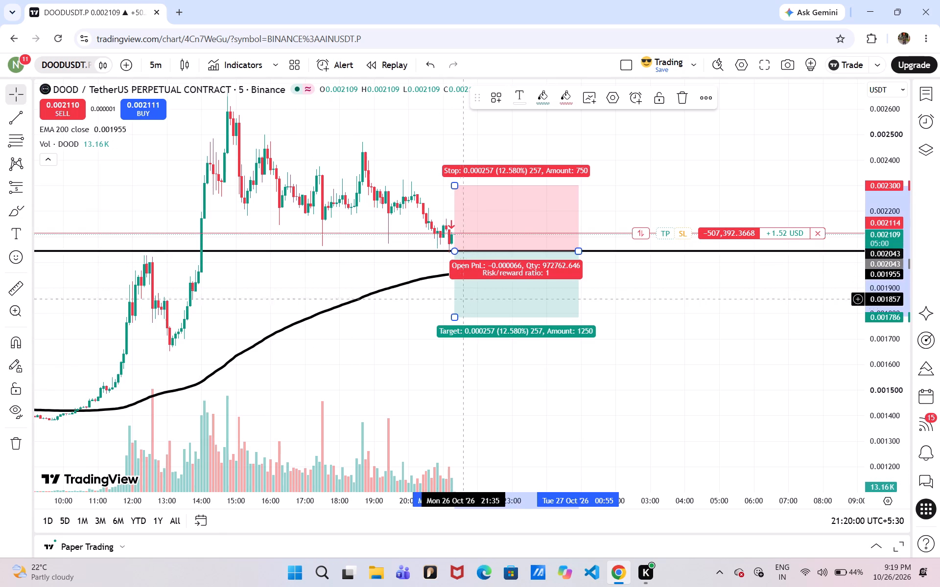
Adjust the short position drawing to a target of about 0.001631 and a stop of about 0.002184.
left_click_drag(455, 315, 457, 348)
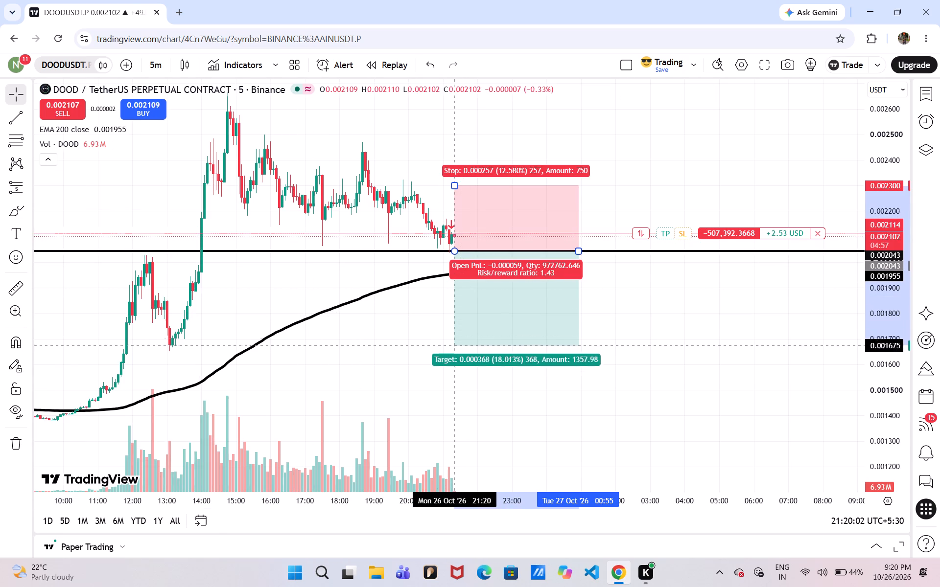
left_click_drag(457, 348, 458, 356)
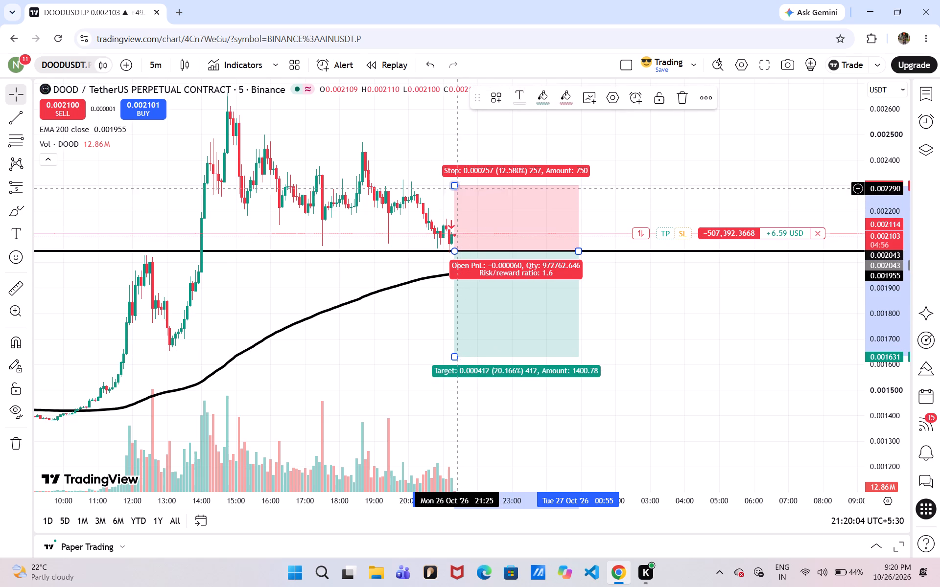
left_click_drag(455, 188, 446, 215)
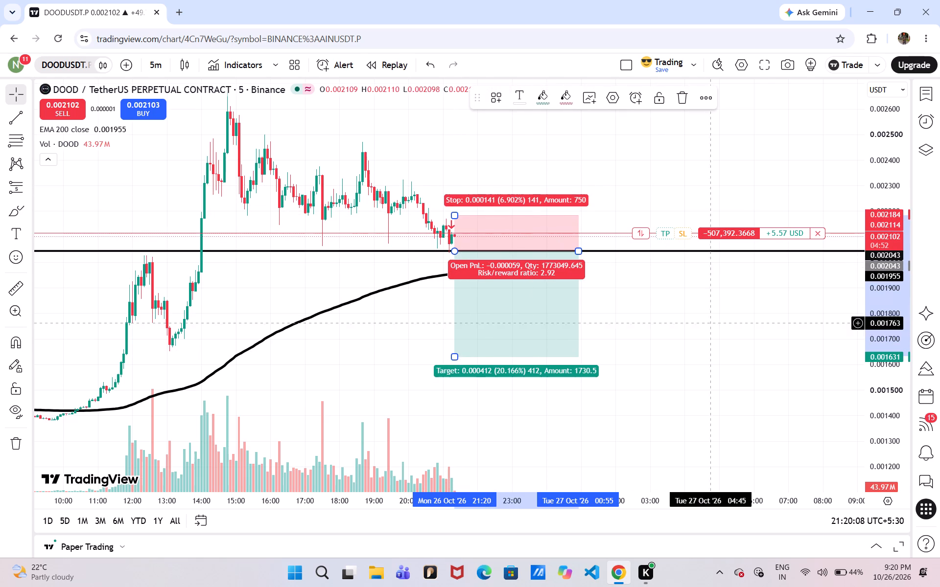
left_click(661, 352)
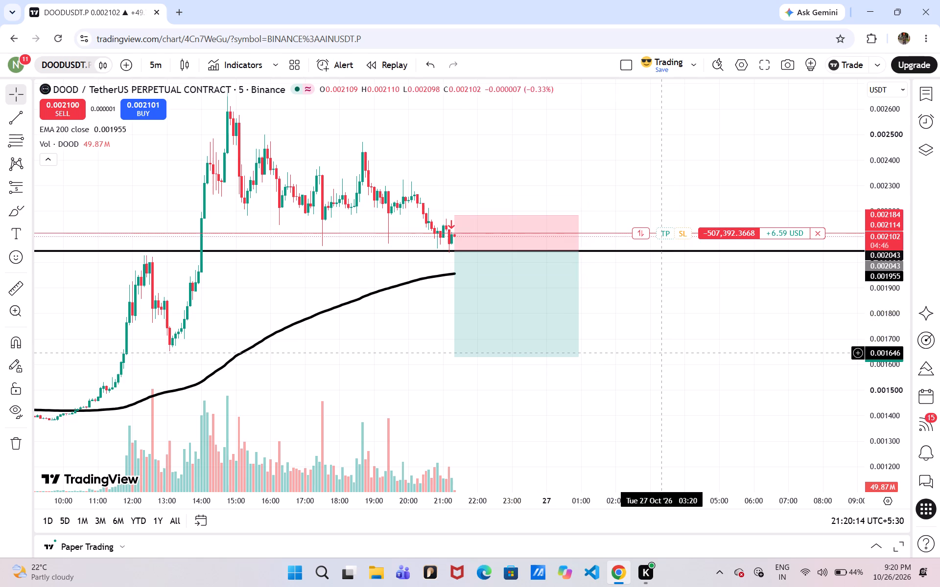
Open YouTube in a new browser tab and search for "trading view mai limit order kaise lagaye".
left_click(182, 17)
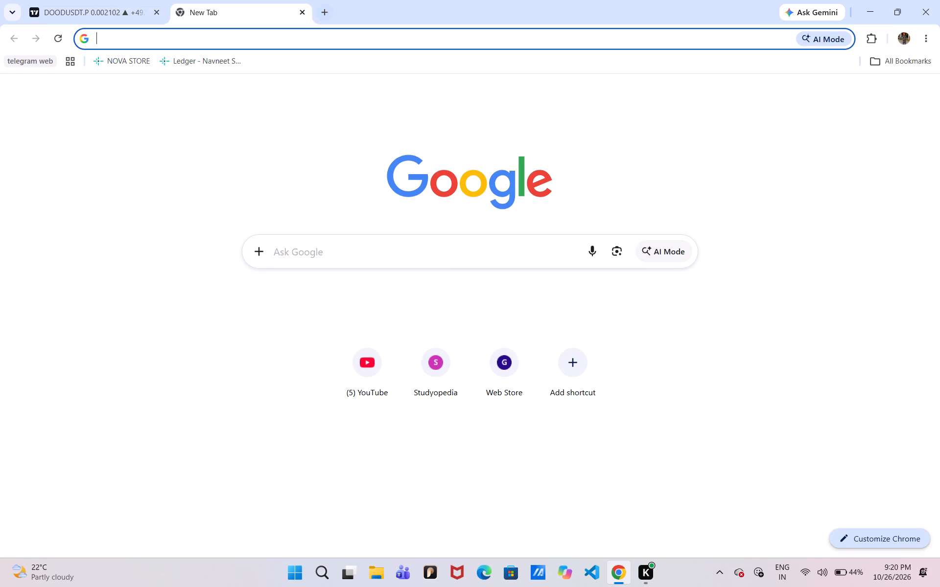
left_click(359, 355)
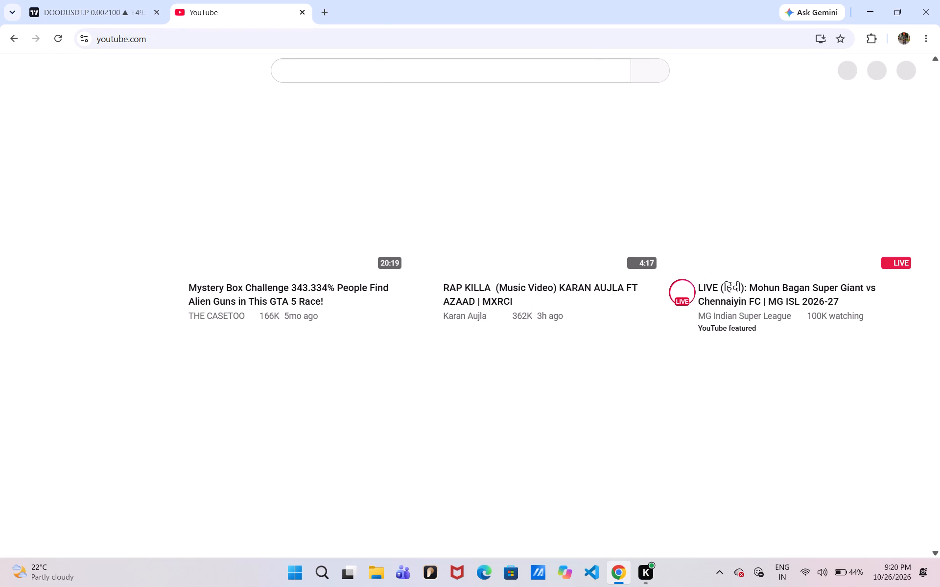
left_click(416, 70)
type("trading view mai limit order kas")
type("e")
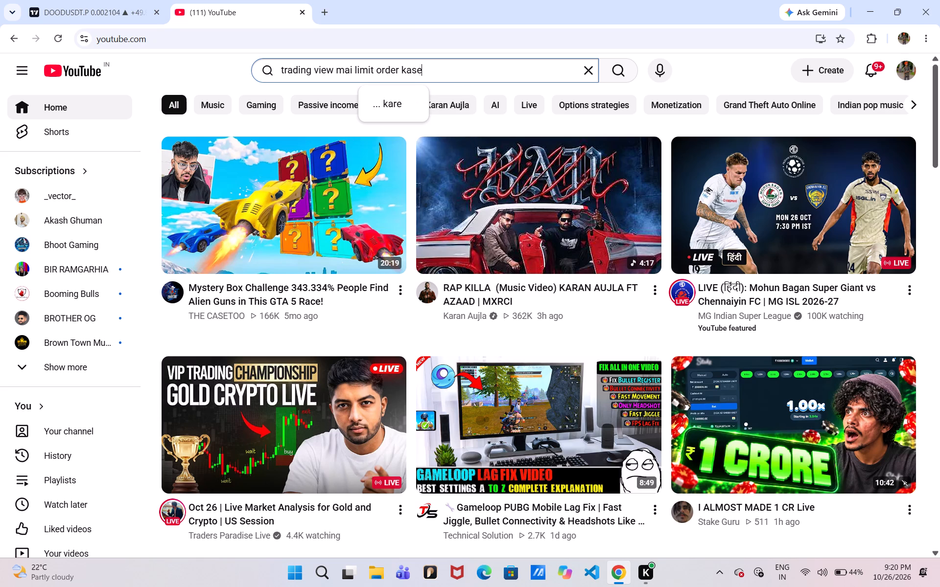
key("space")
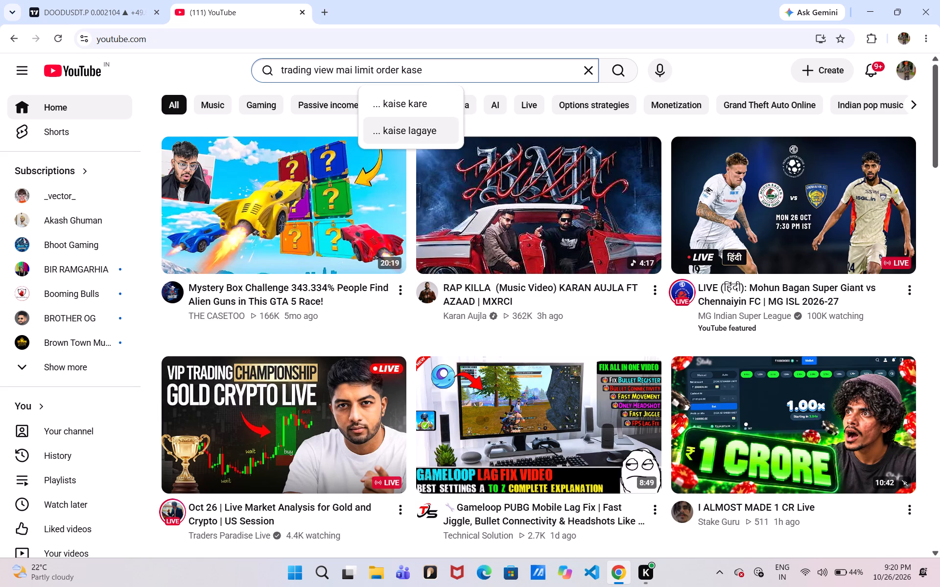
left_click(412, 122)
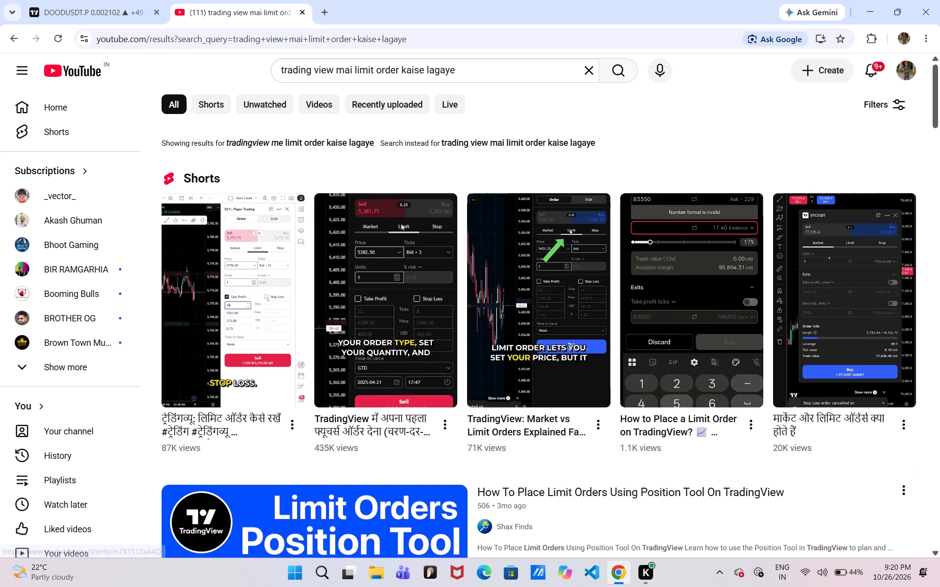
Watch the first Short from the results on how to place a limit order in TradingView.
scroll(280, 293, "down", 1)
left_click(254, 252)
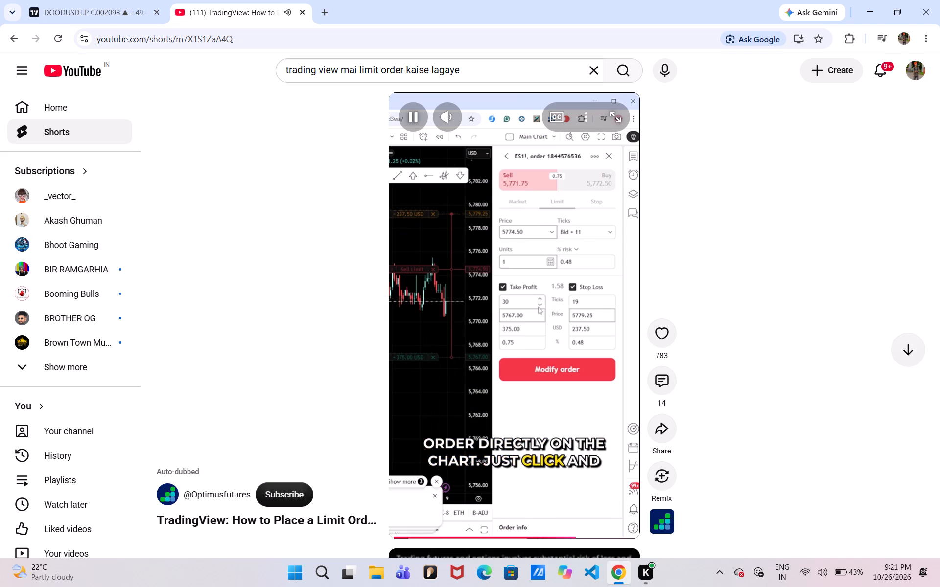
left_click(559, 429)
Return to the TradingView chart and prepare a DOODUSDT.P sell limit order, moving its line on the chart to a price of 0.001991.
left_click(90, 0)
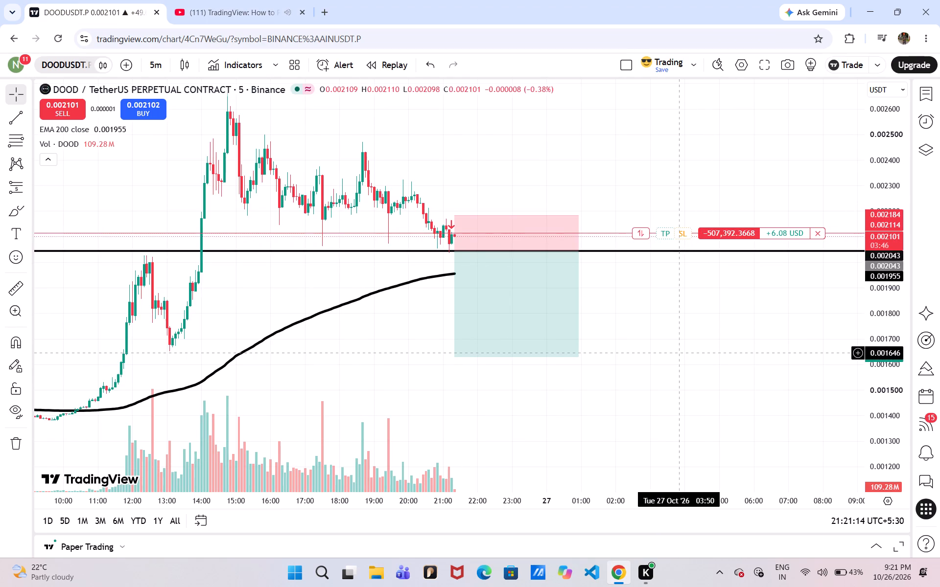
left_click(52, 98)
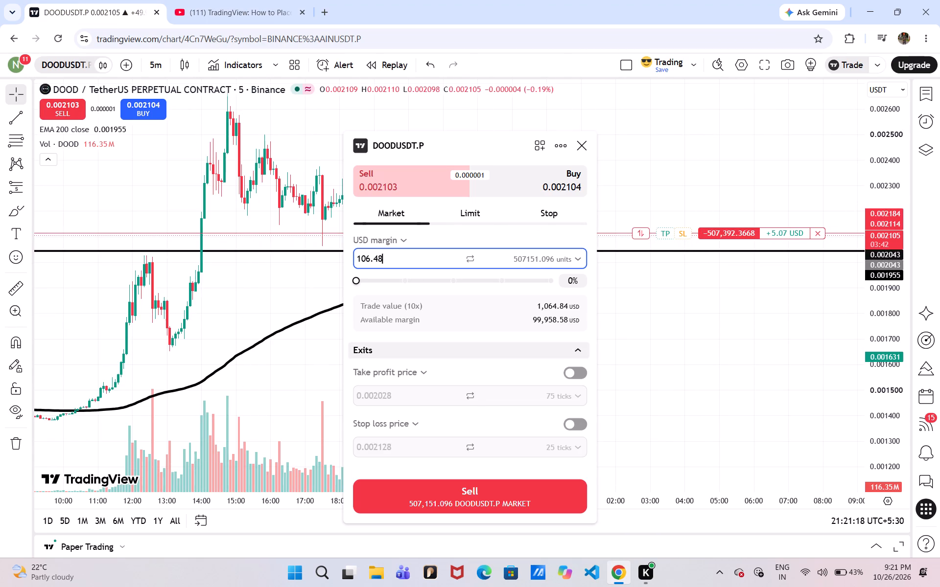
left_click(473, 212)
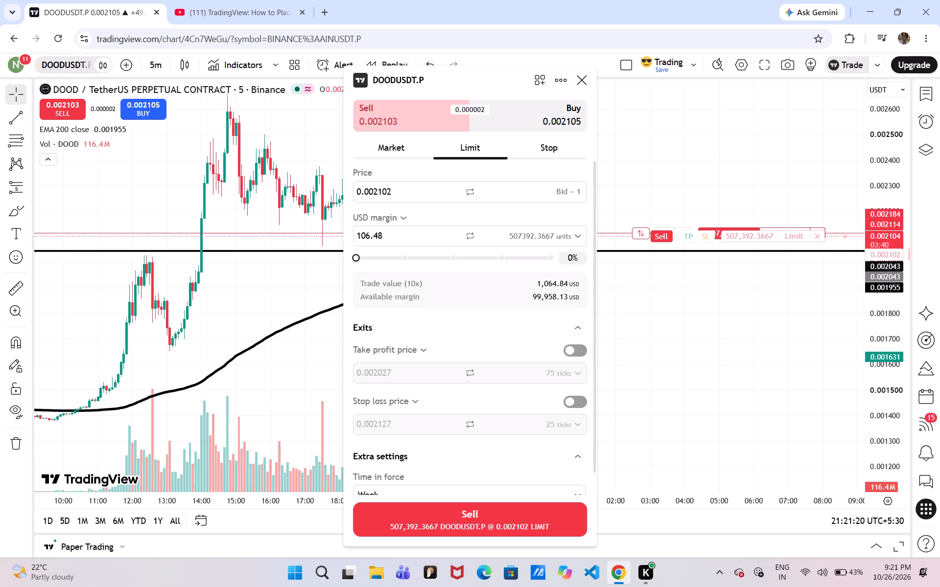
left_click_drag(468, 78, 601, 337)
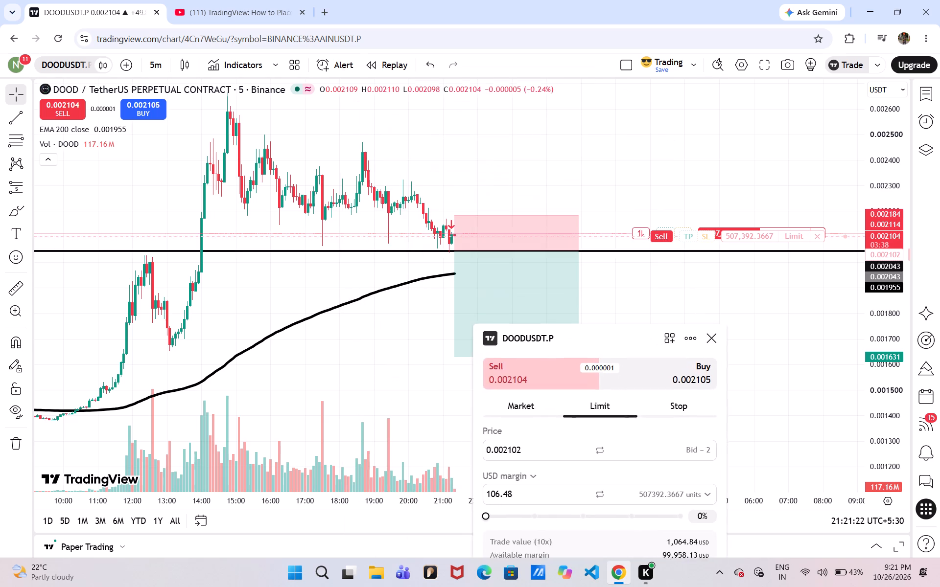
left_click_drag(601, 337, 691, 344)
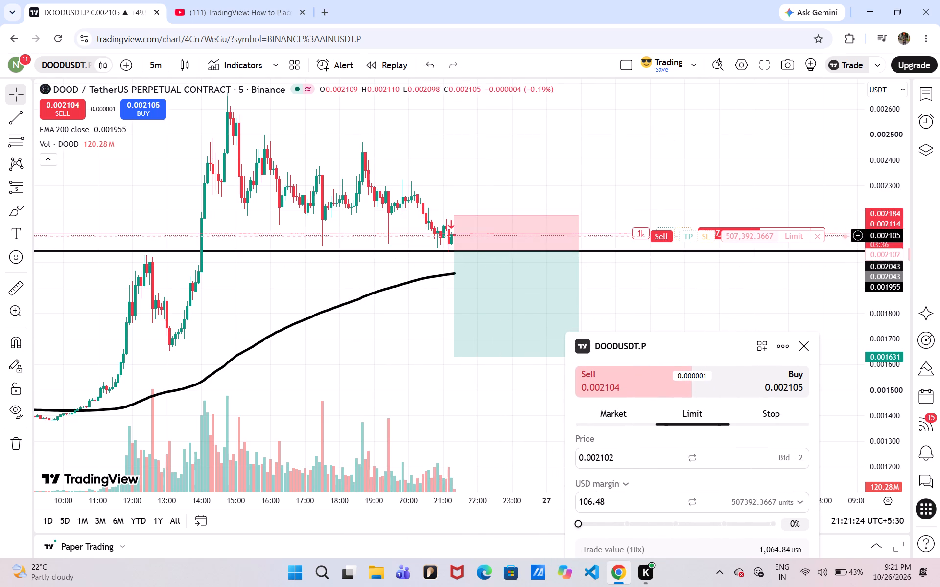
left_click_drag(744, 235, 748, 271)
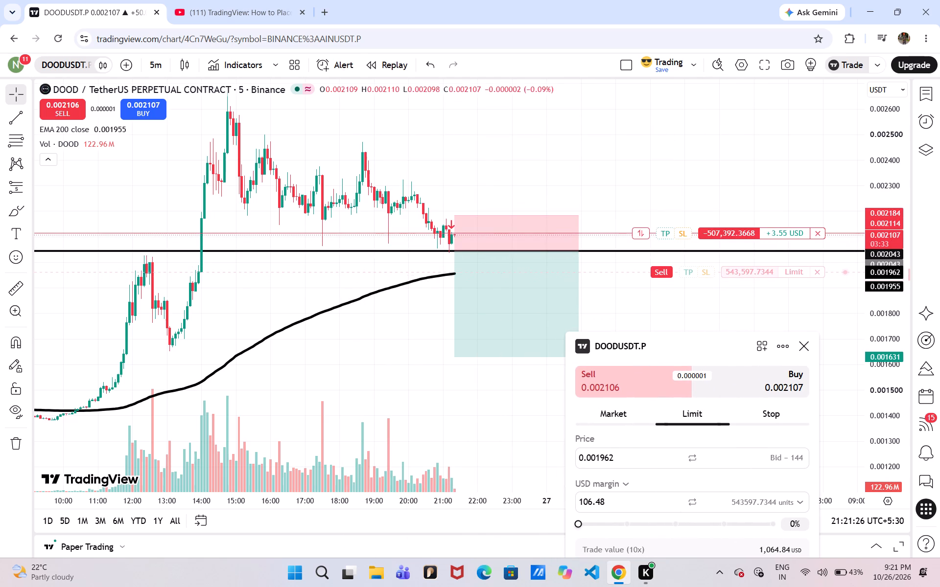
left_click_drag(748, 271, 737, 273)
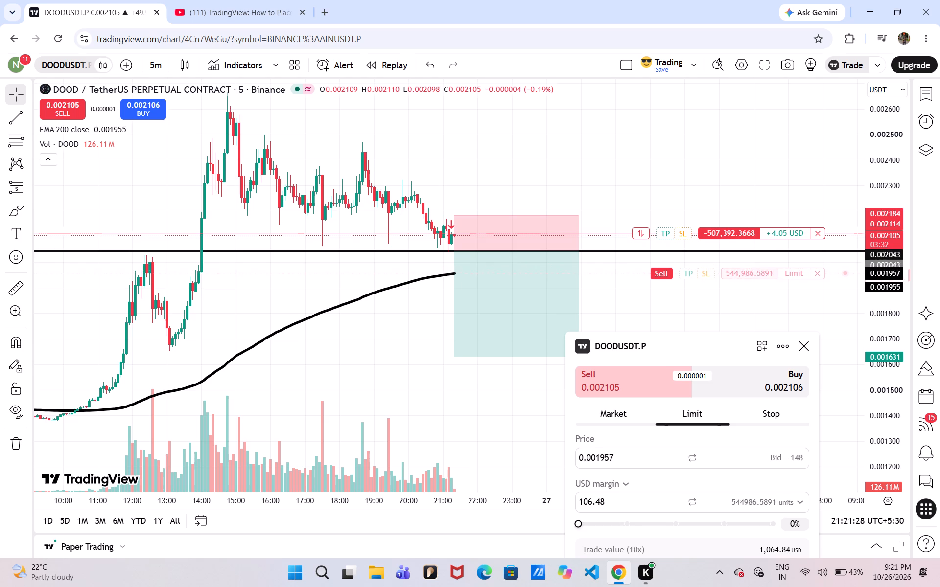
left_click_drag(737, 273, 737, 264)
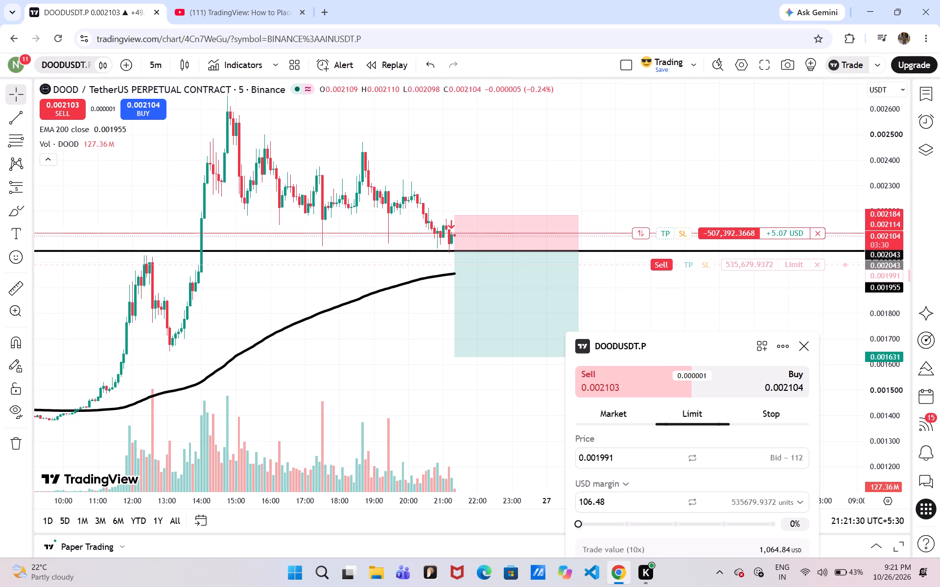
Bring the whole order ticket into view, set the time in force to Day and submit the sell limit order at 0.001991.
left_click_drag(698, 351, 710, 154)
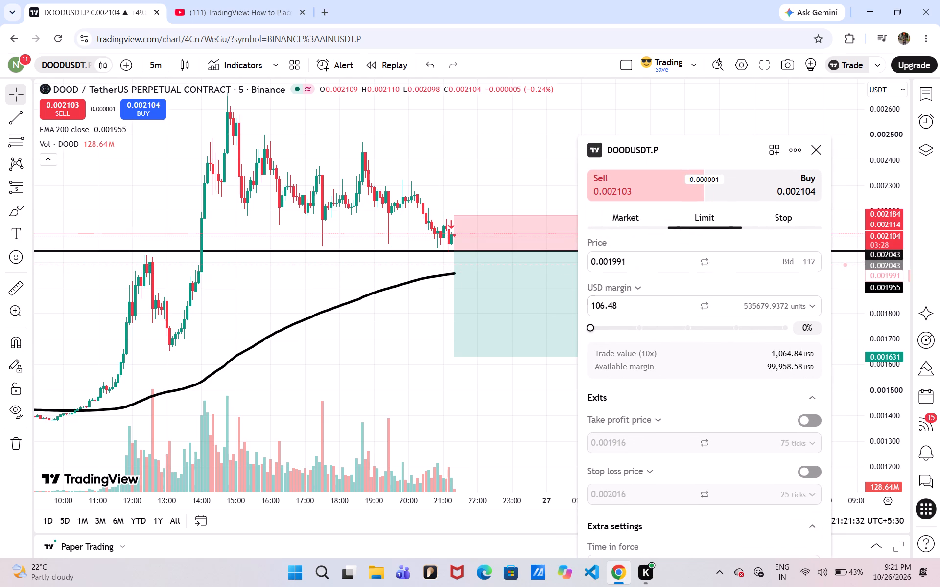
left_click_drag(704, 143, 687, 75)
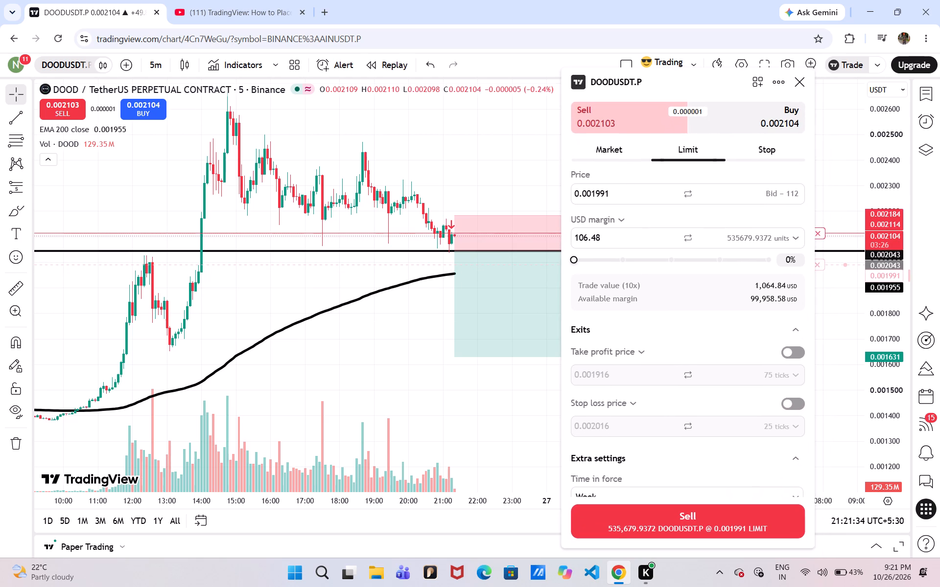
scroll(684, 373, "down", 2)
left_click(703, 472)
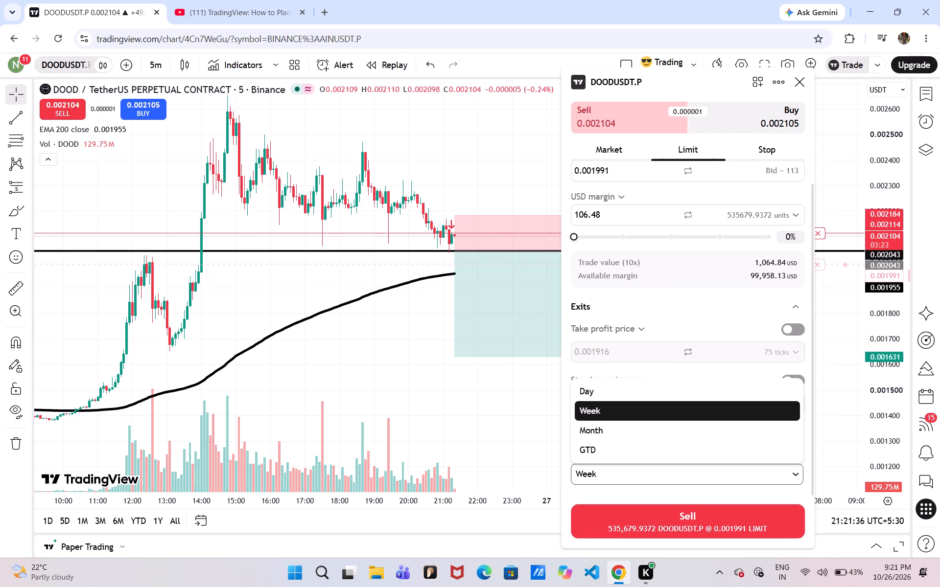
left_click(652, 395)
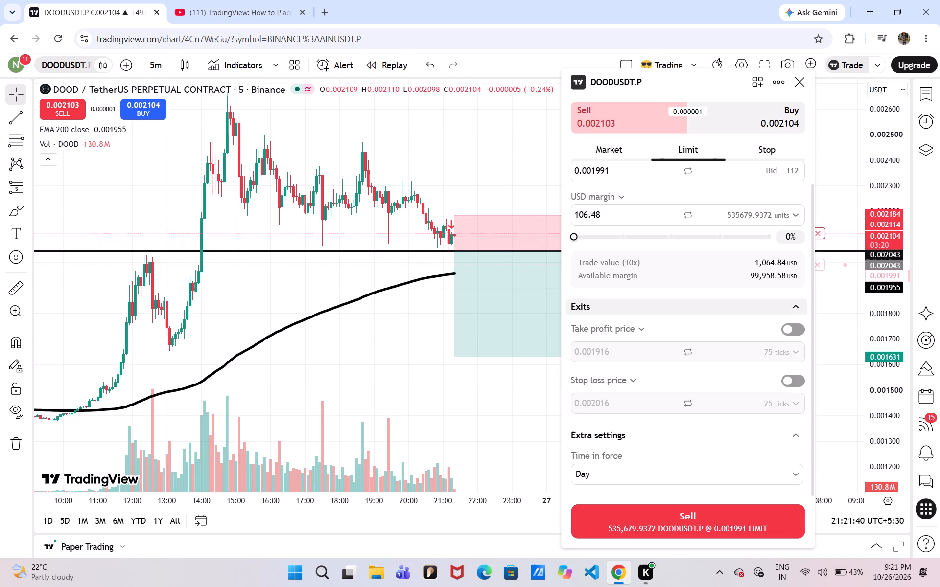
left_click(689, 517)
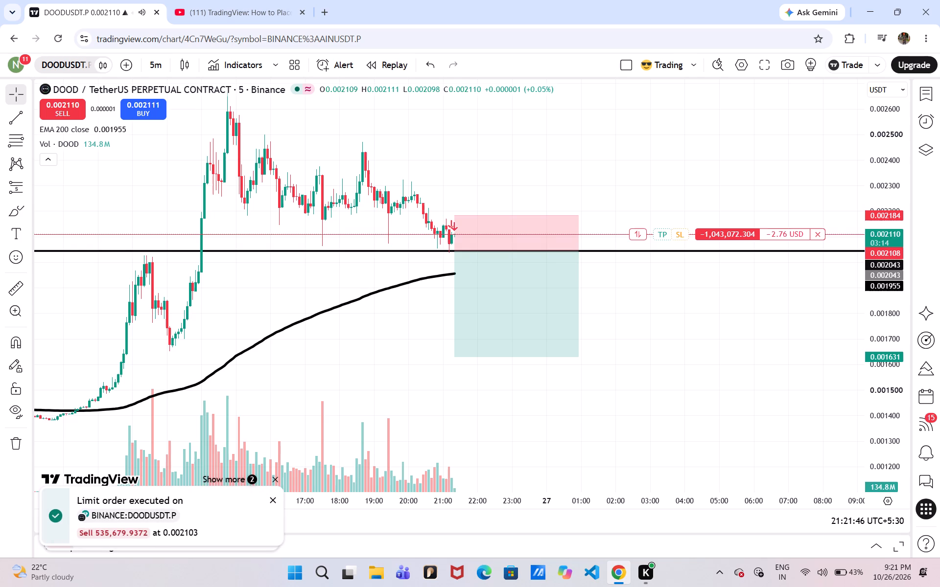
Dismiss the order notifications and review the open DOODUSDT.P position in the Paper Trading account.
left_click(270, 498)
left_click(270, 498)
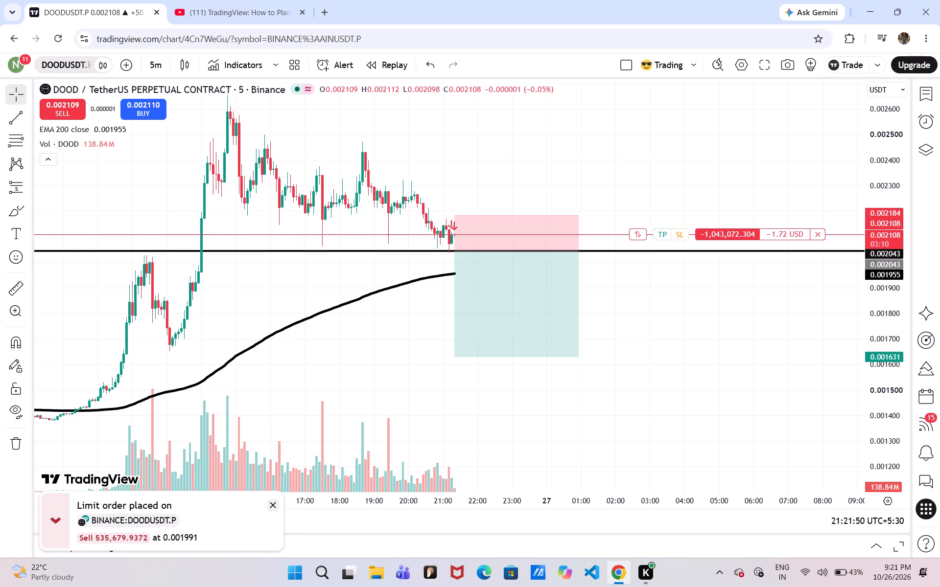
left_click(271, 505)
left_click(97, 539)
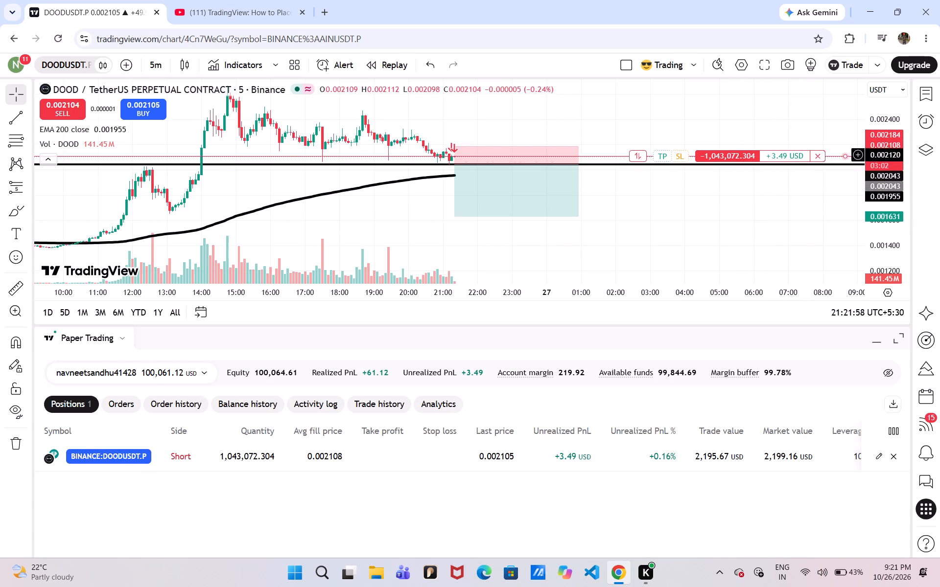
left_click_drag(723, 158, 721, 179)
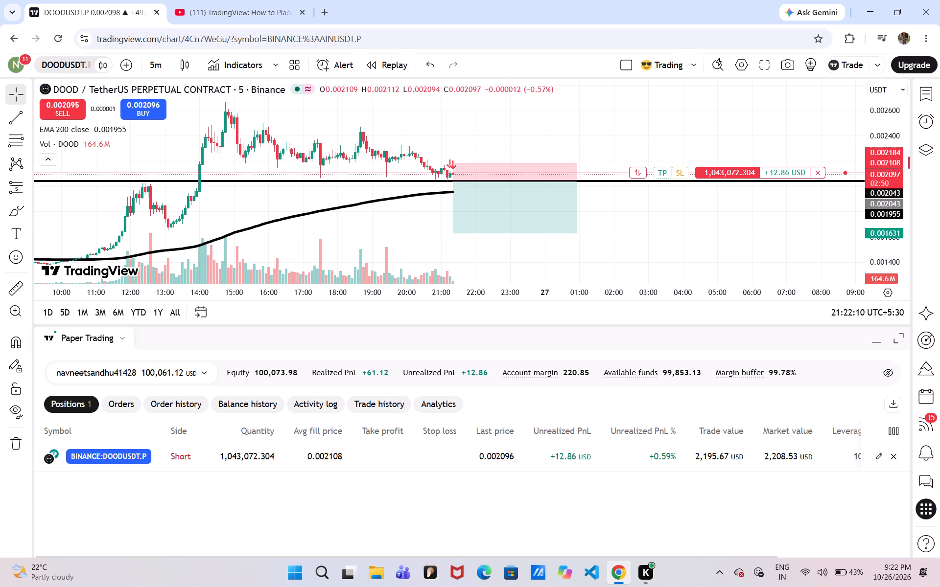
left_click(880, 339)
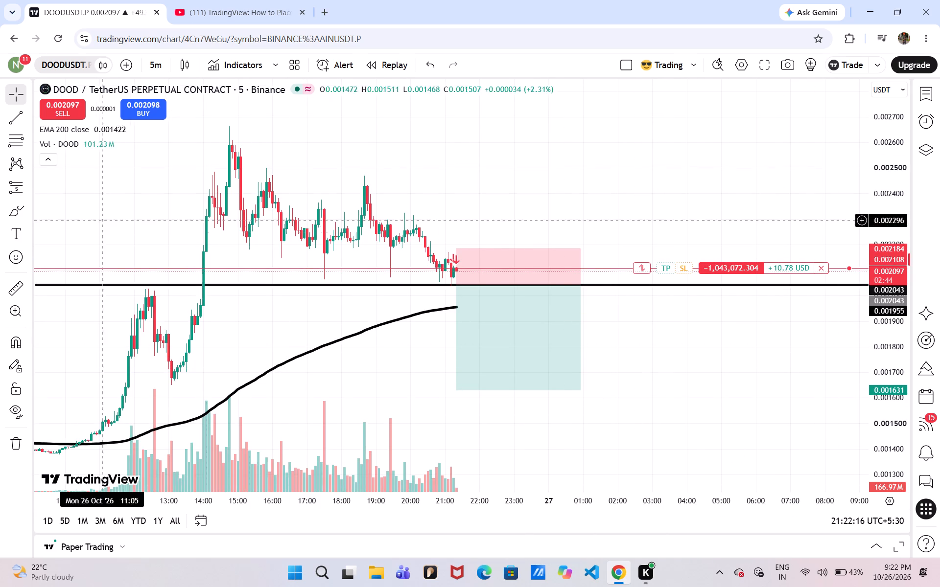
Prepare a new DOODUSDT.P sell limit order and lower its line on the chart to a price of 0.001786.
left_click(56, 112)
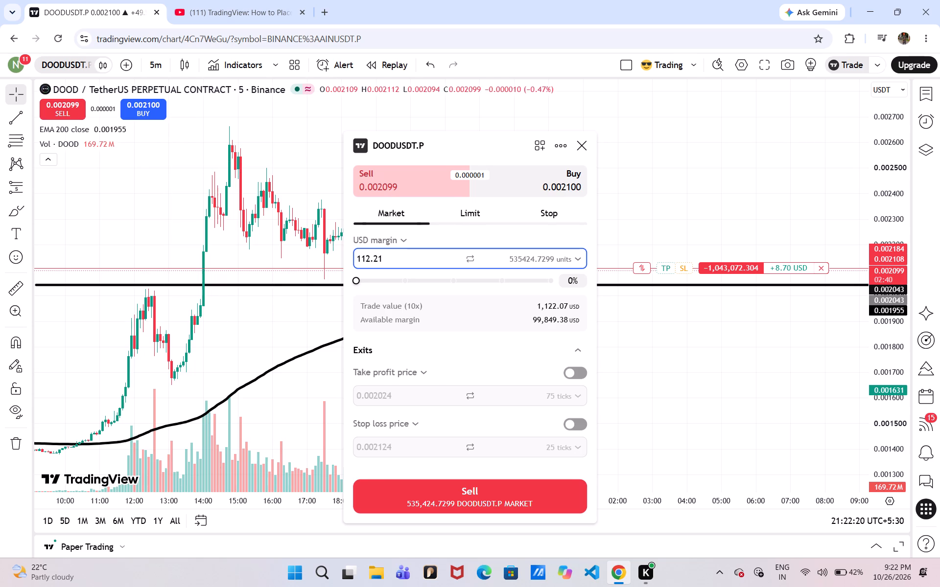
left_click(454, 208)
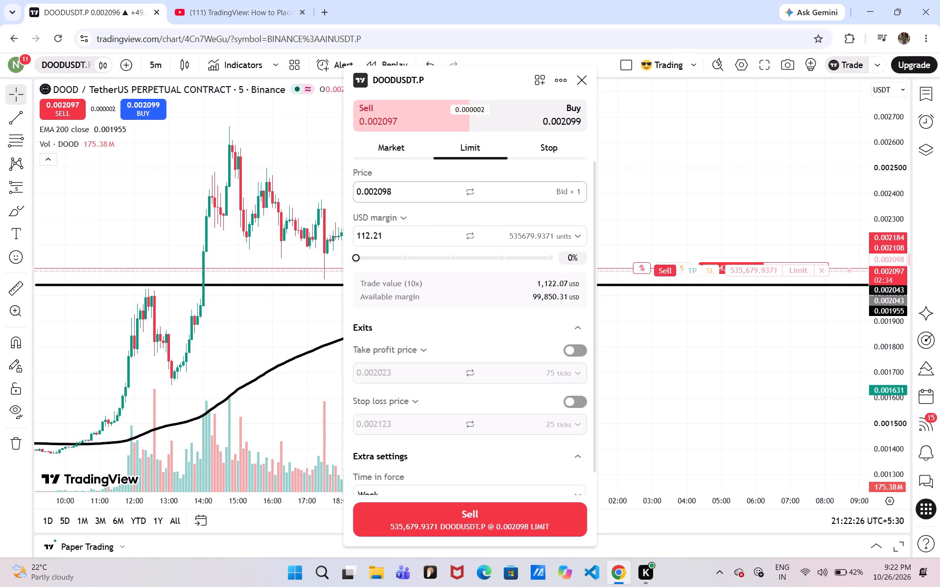
left_click_drag(470, 92, 403, 99)
left_click_drag(767, 267, 770, 285)
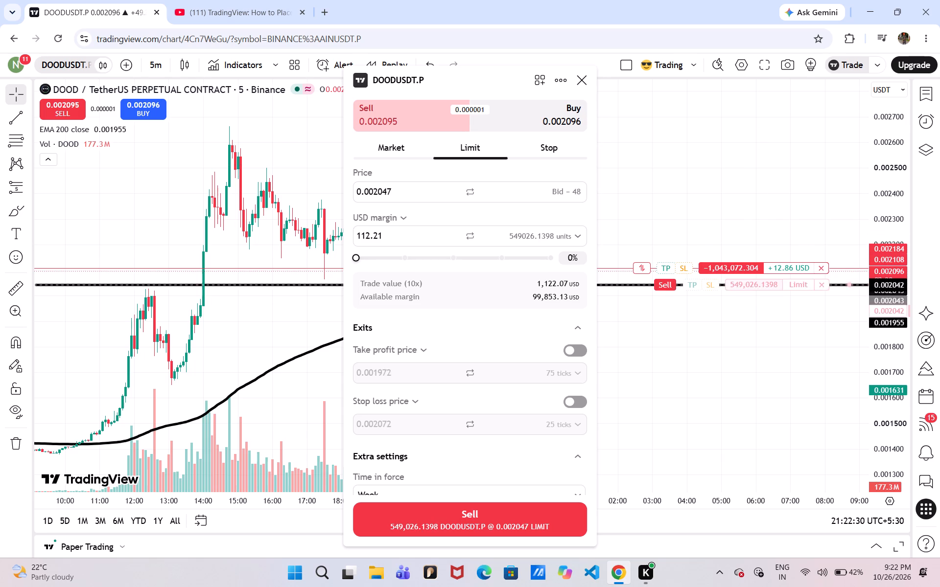
left_click_drag(770, 285, 772, 350)
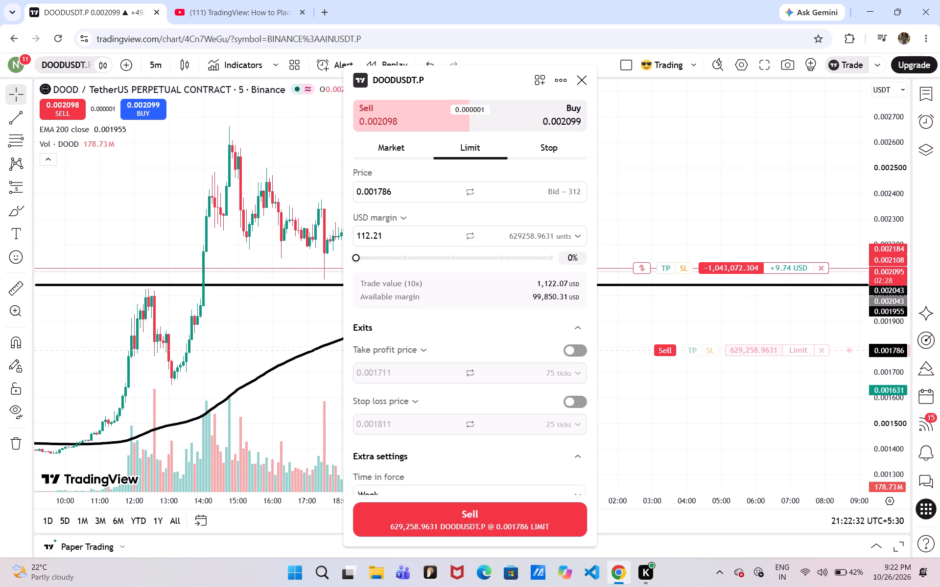
Enable take profit at 0.001711 and stop loss at 0.001811, set the time in force to Day and submit the sell limit order.
left_click(582, 352)
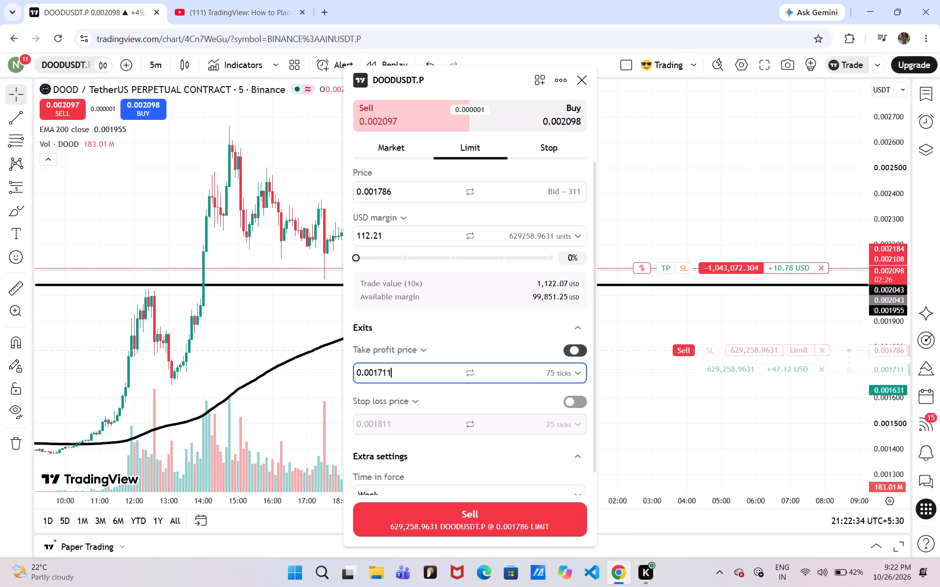
left_click(570, 401)
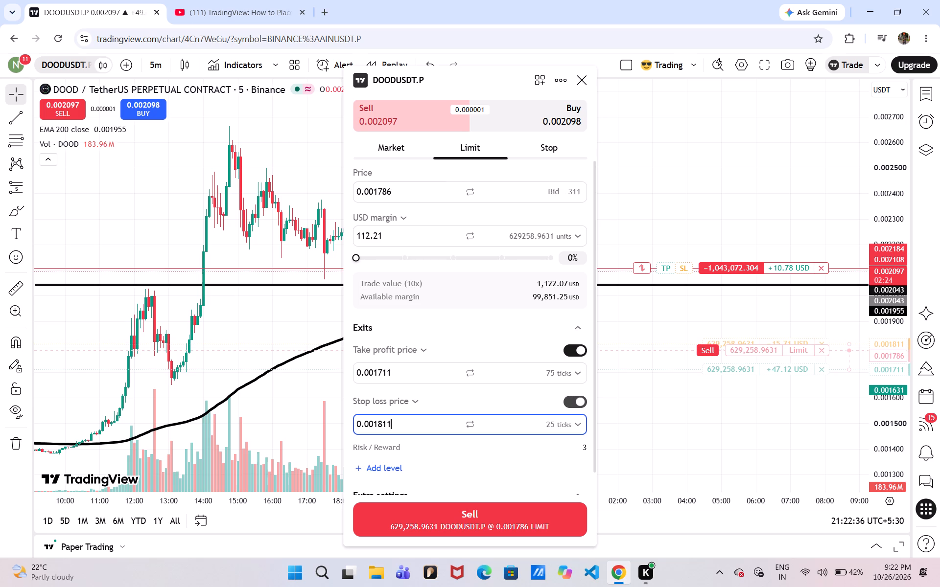
scroll(494, 390, "down", 2)
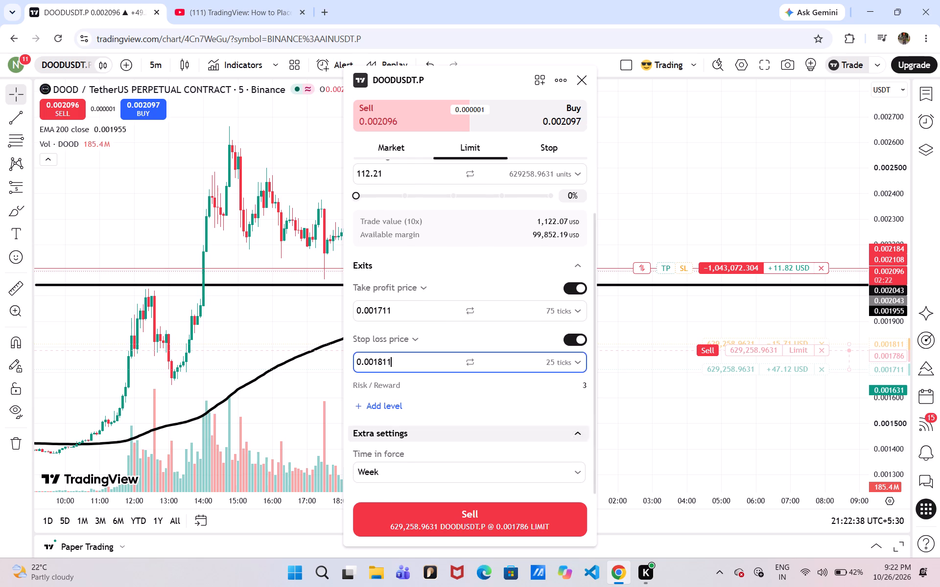
left_click(460, 476)
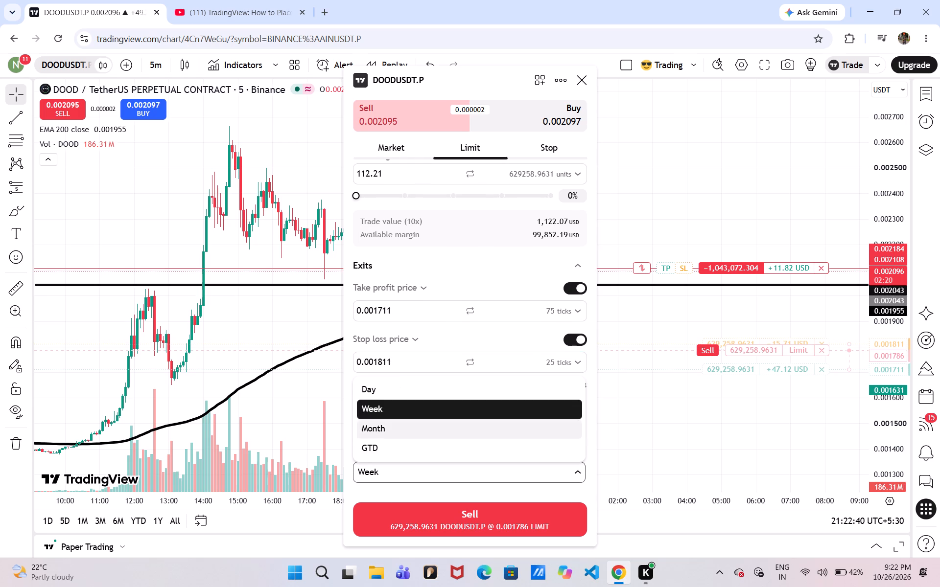
left_click(463, 390)
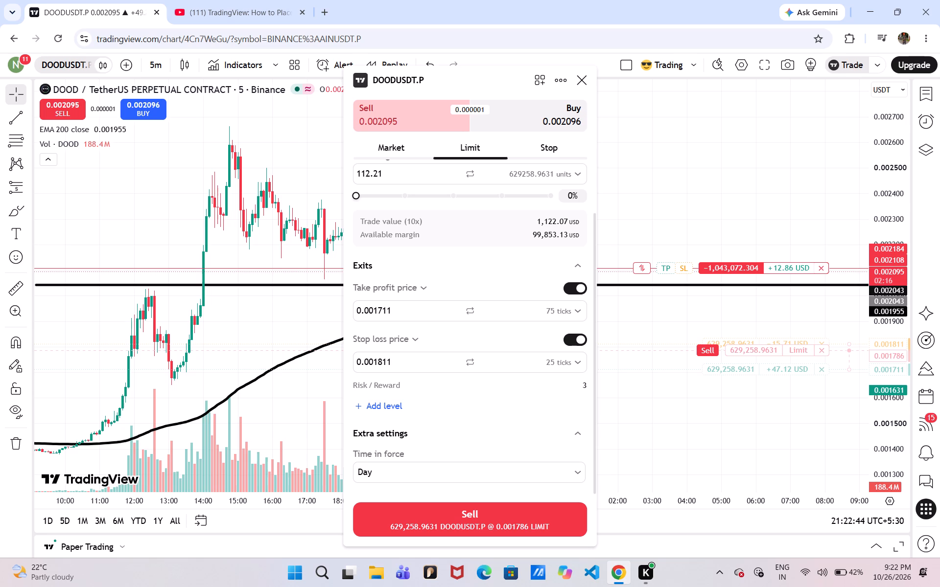
scroll(564, 385, "left", 1)
left_click(521, 525)
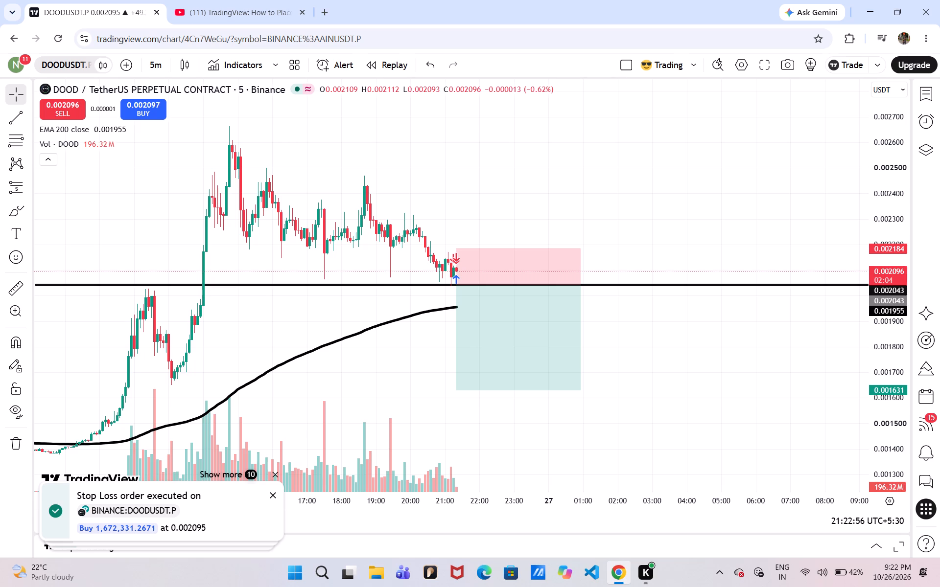
left_click(264, 498)
Prepare another DOODUSDT.P sell limit order at 0.002094 with a USD margin of 100.
left_click(72, 101)
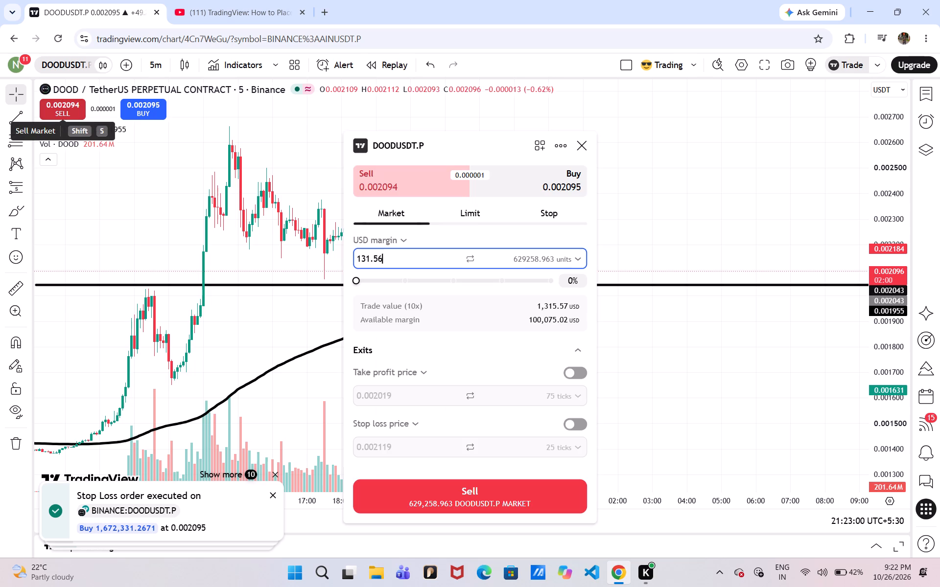
left_click(457, 201)
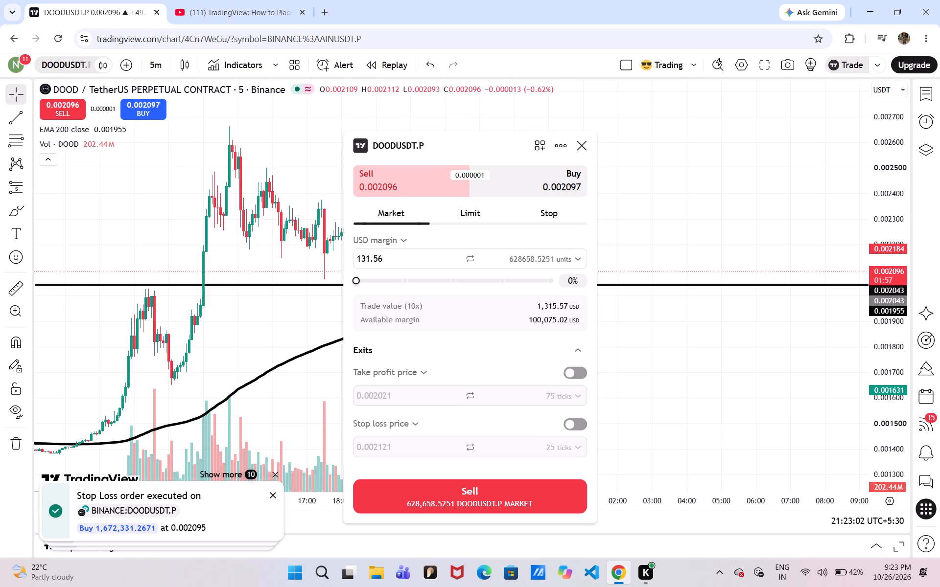
left_click(462, 206)
left_click(479, 217)
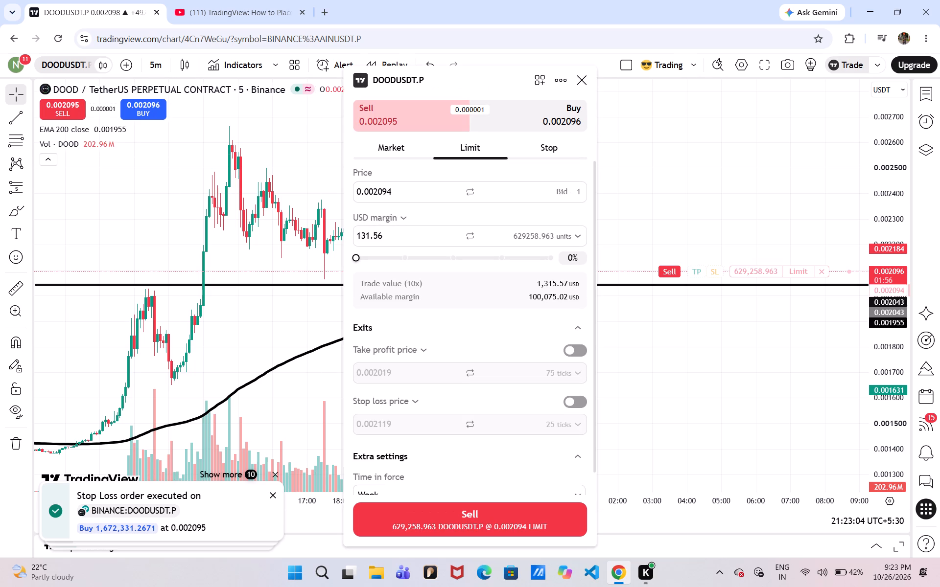
left_click_drag(400, 236, 320, 226)
double_click(368, 223)
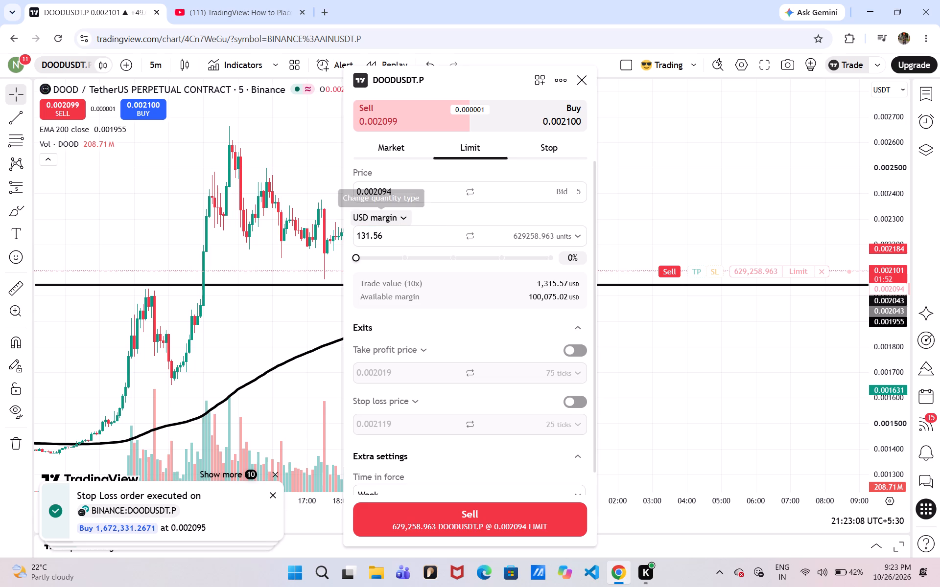
left_click(375, 217)
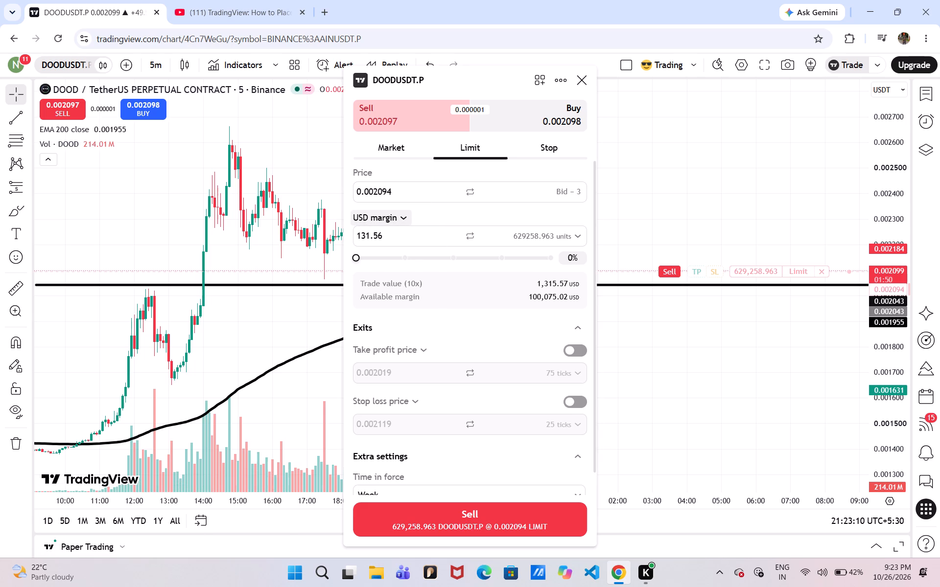
double_click(390, 231)
type("100")
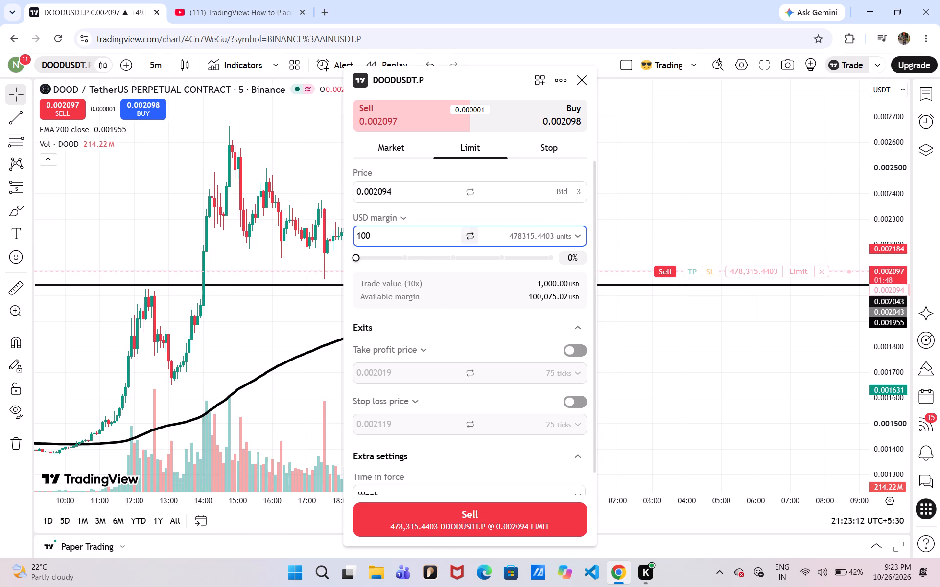
Enable both exits on the order and move their chart lines to a take profit of 0.001511 and a stop loss of 0.002275.
left_click(577, 347)
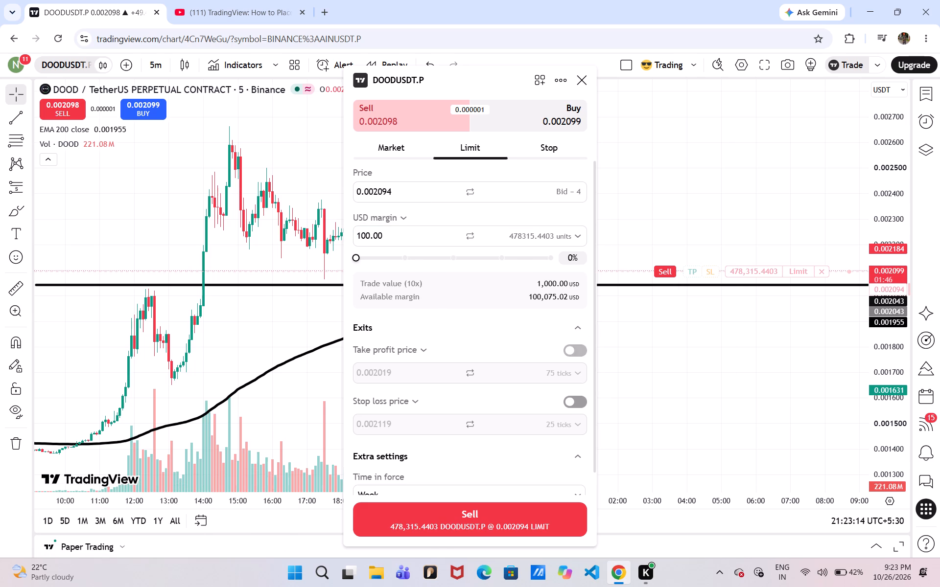
left_click(569, 402)
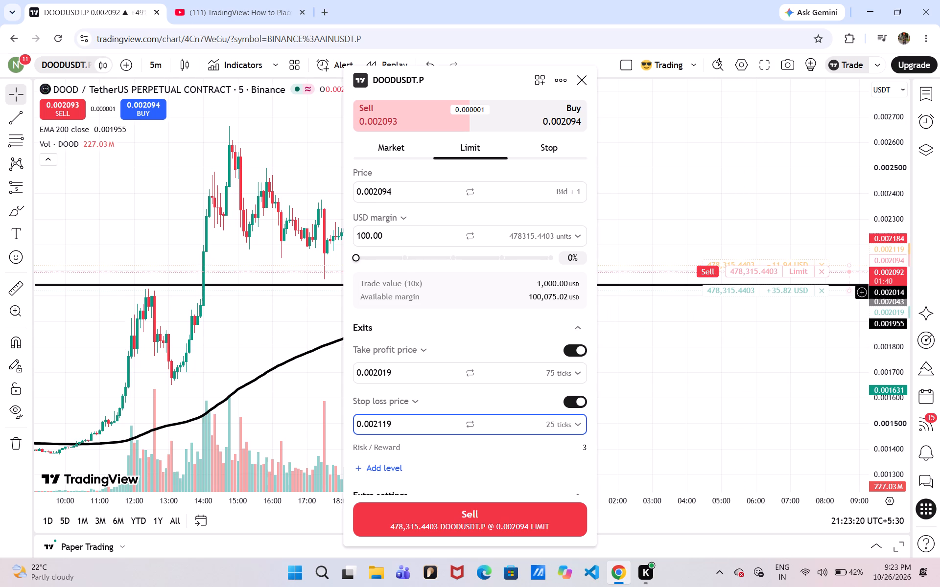
left_click_drag(739, 289, 748, 392)
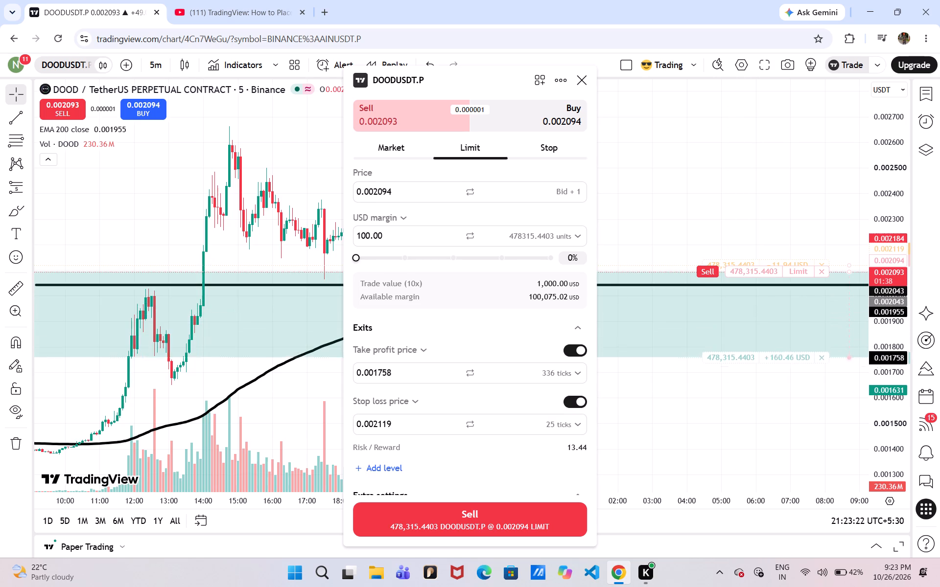
left_click_drag(748, 392, 754, 420)
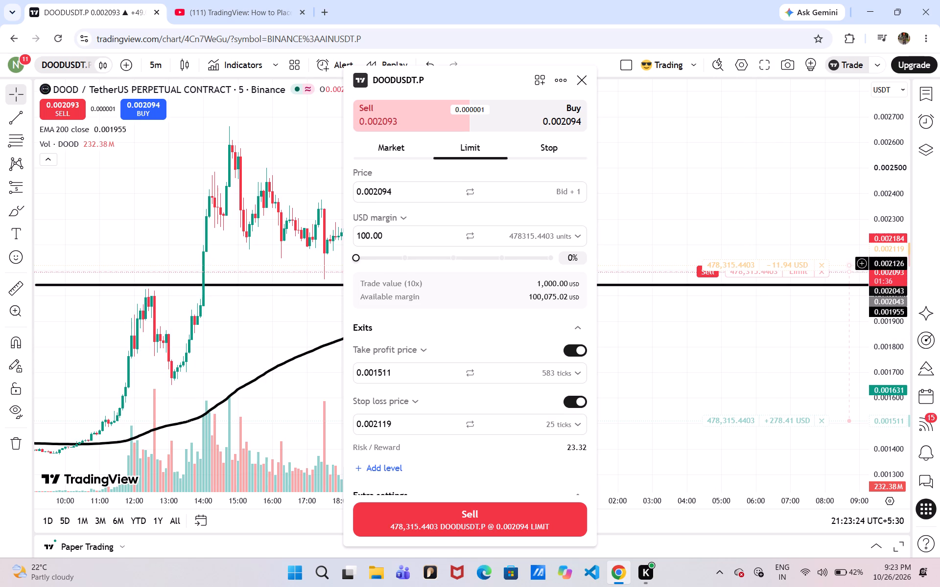
left_click_drag(730, 260, 735, 226)
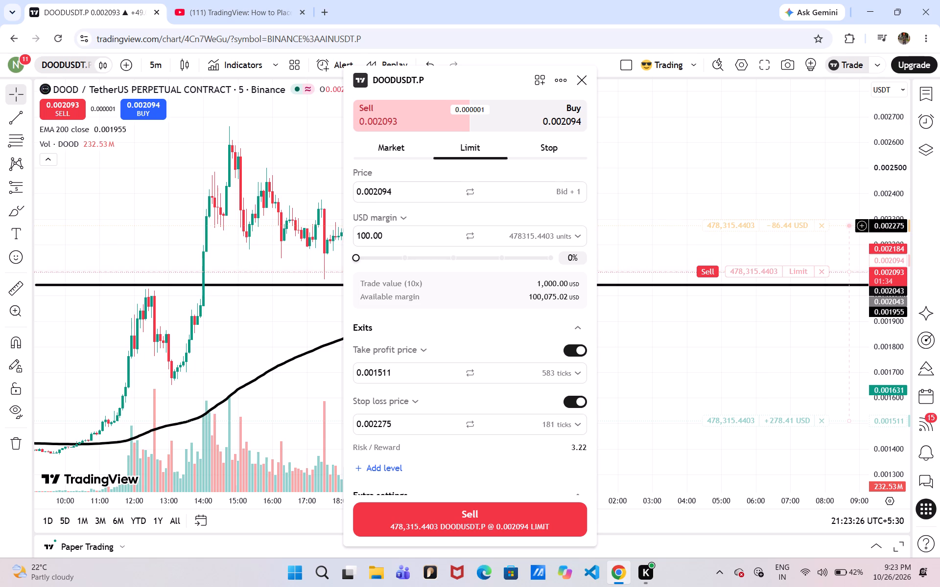
Set the order's time in force to Day and submit the sell limit order at 0.002094.
scroll(479, 464, "down", 2)
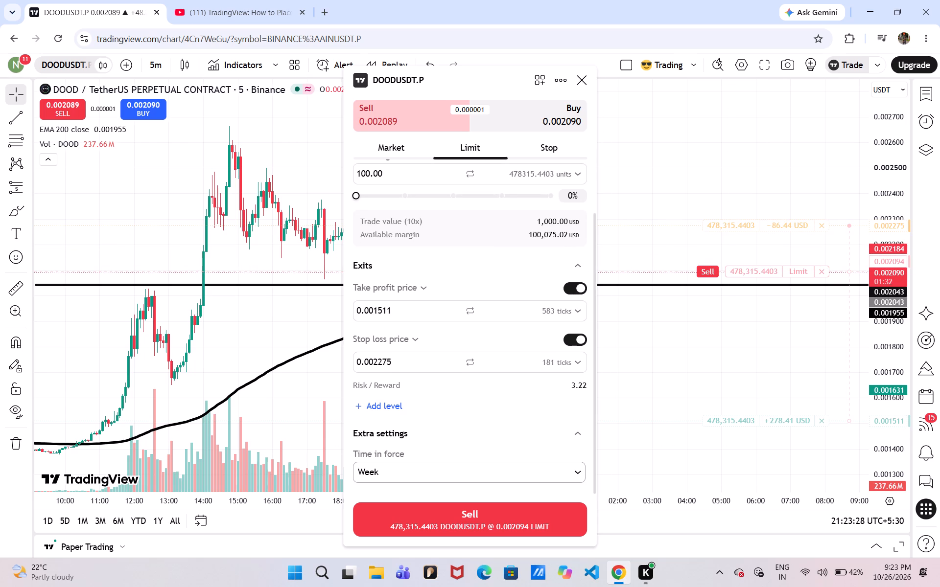
left_click(464, 470)
left_click(455, 392)
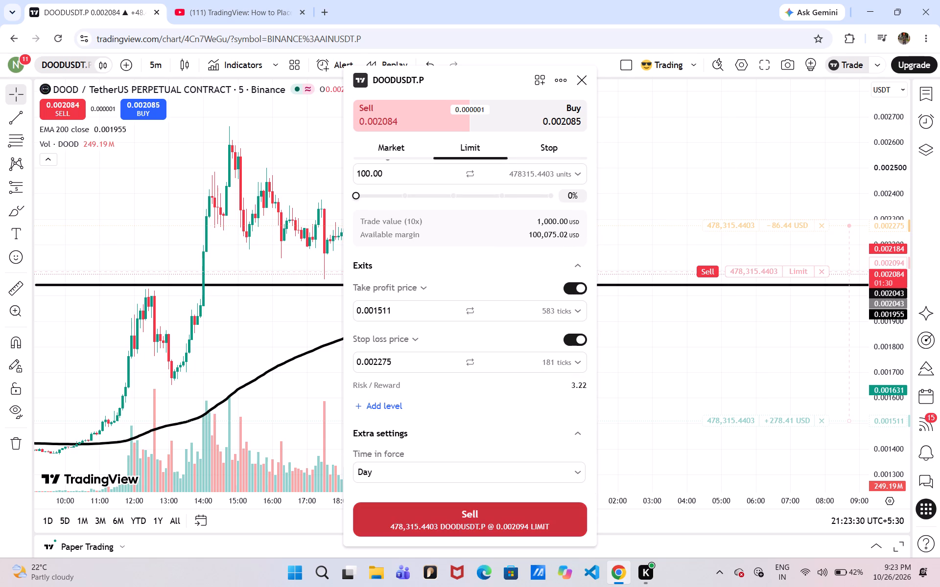
left_click(519, 521)
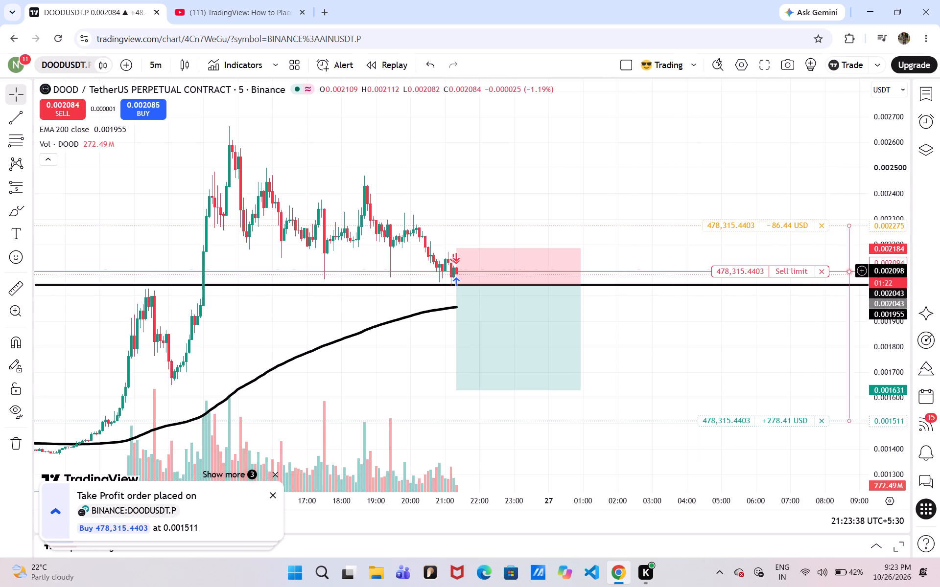
Move the pending sell limit order's line down to 0.001947 on the chart and confirm the modification.
left_click_drag(785, 269, 777, 293)
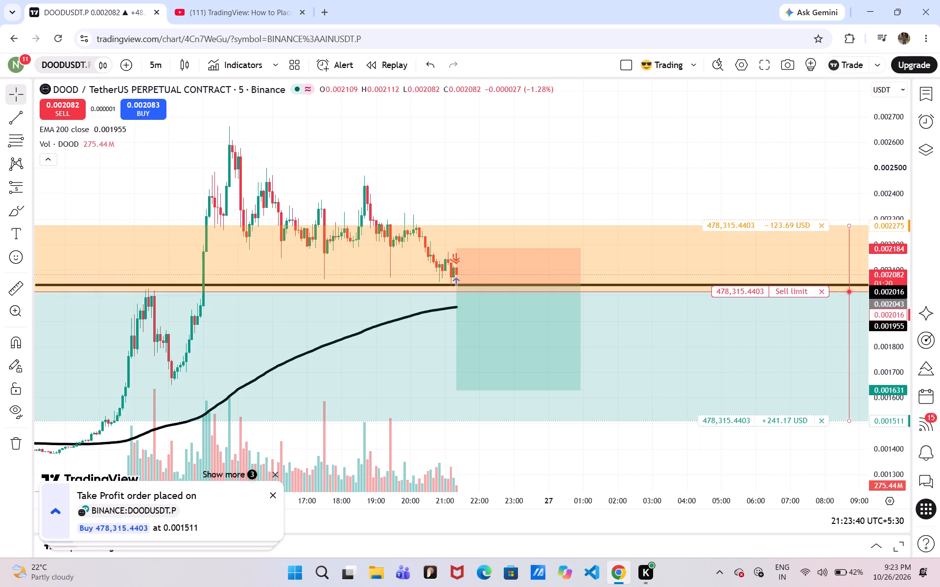
left_click_drag(777, 293, 776, 316)
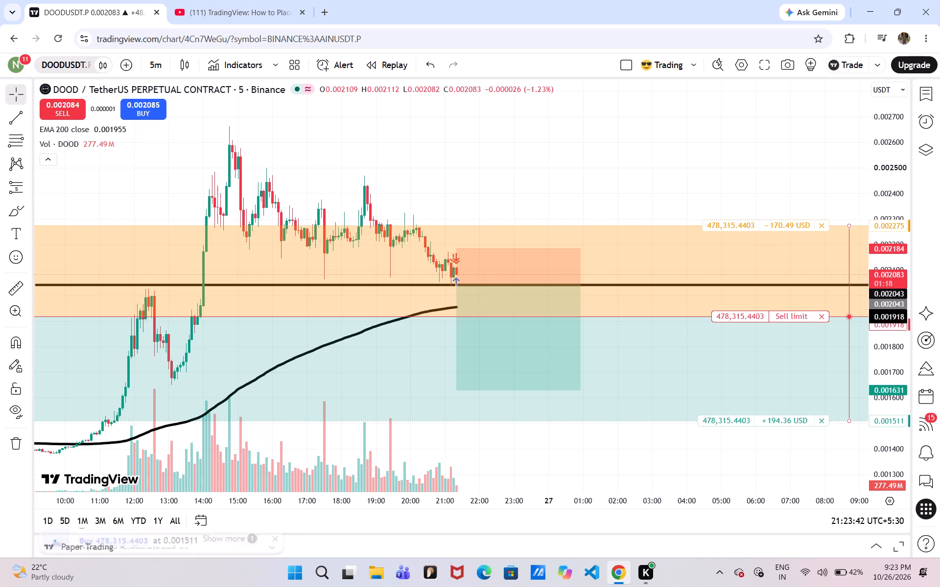
left_click_drag(776, 316, 782, 310)
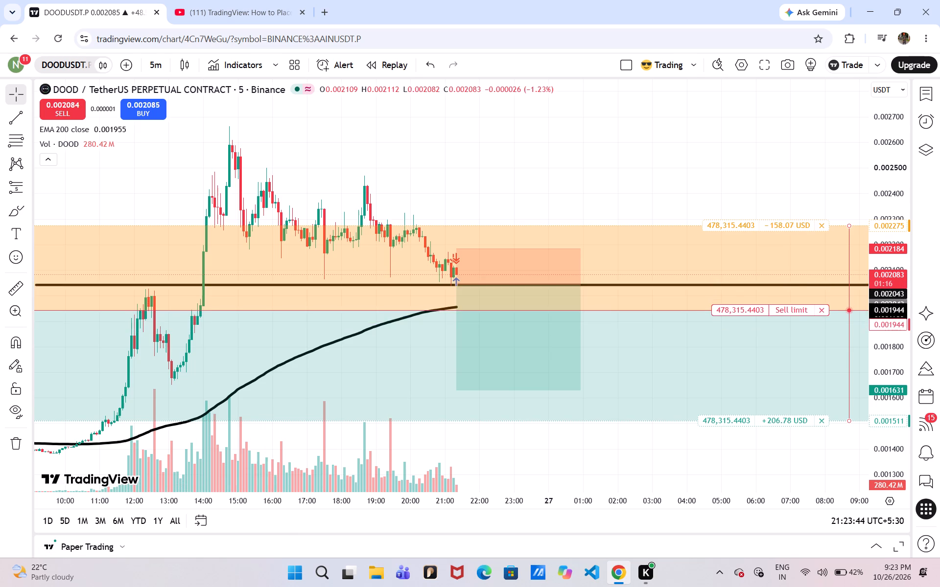
left_click_drag(782, 310, 784, 309)
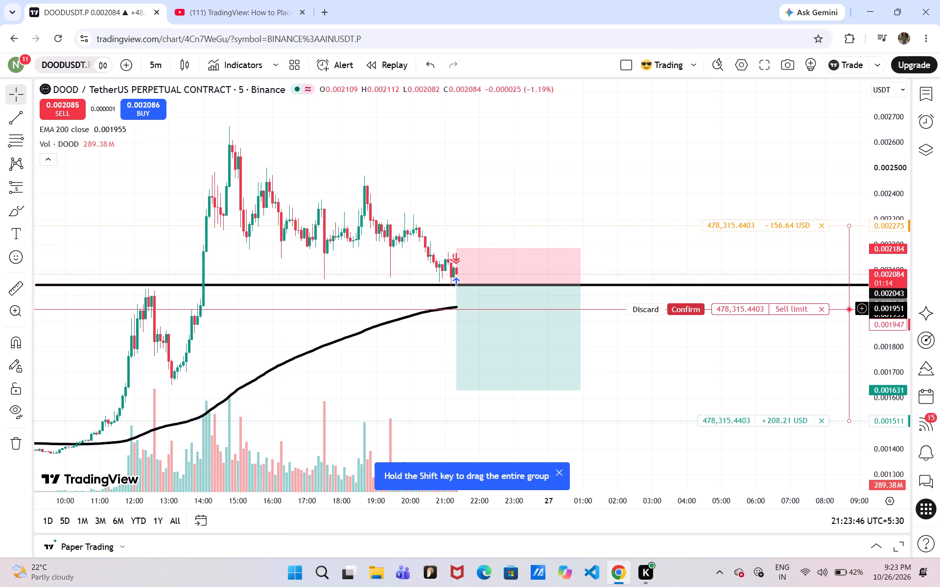
left_click(697, 308)
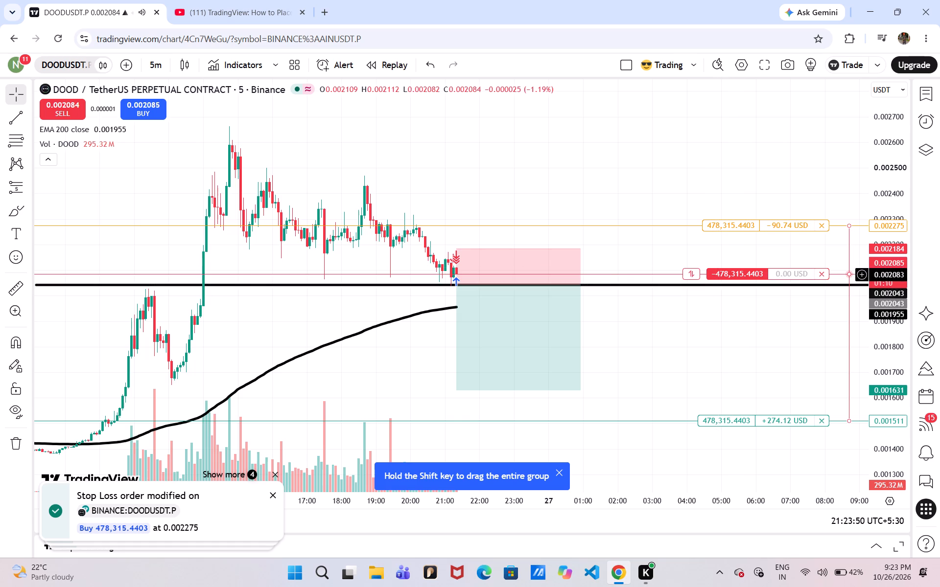
Try to lower the open short's entry line, raise its take-profit line, and remove the take-profit level from the position.
left_click_drag(735, 278, 725, 297)
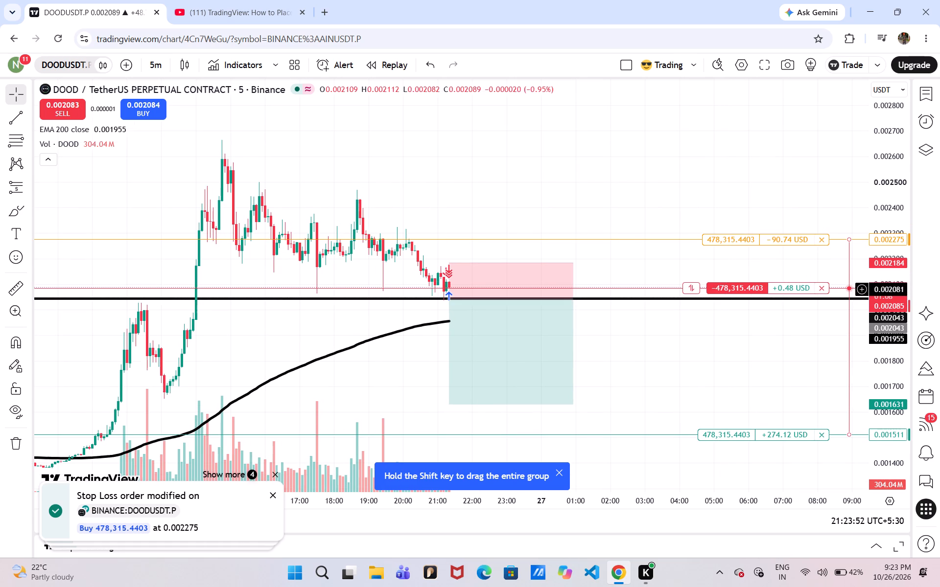
left_click_drag(732, 286, 731, 302)
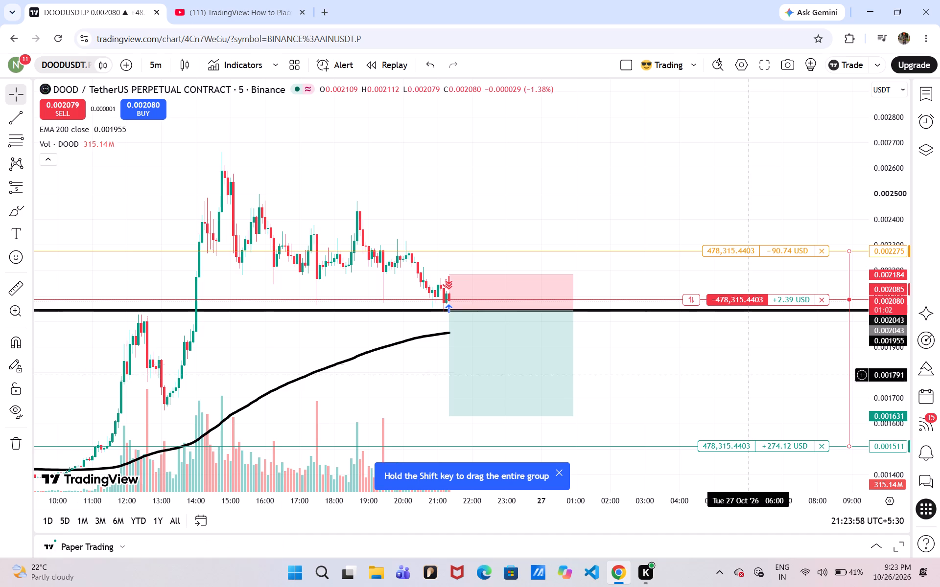
left_click_drag(760, 446, 776, 413)
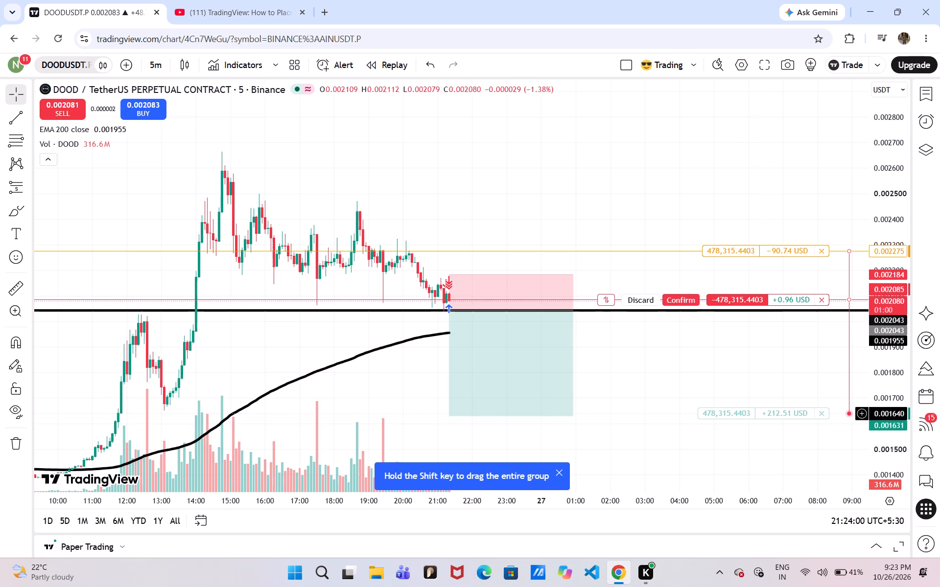
left_click(824, 416)
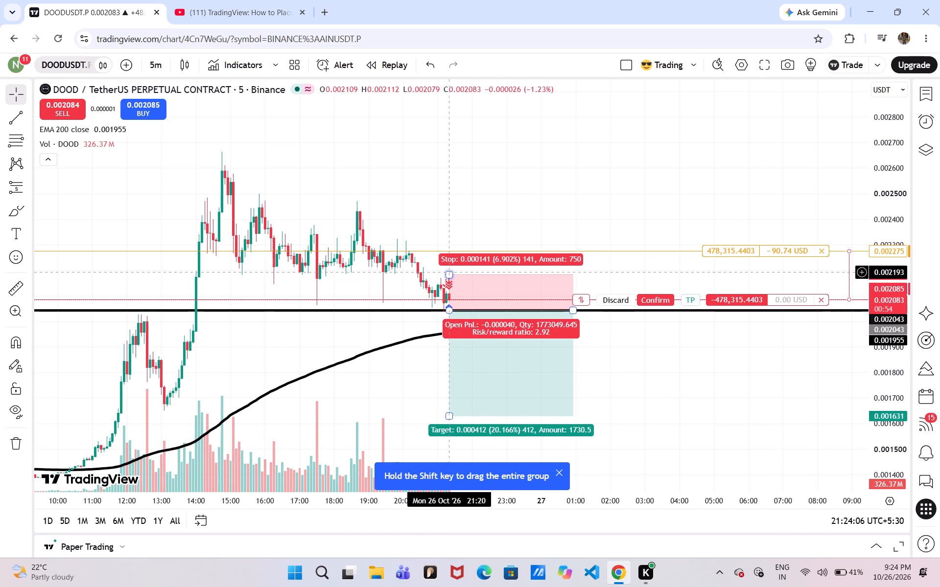
Raise the stop level of the short position drawing to 0.002275, in line with the open position's stop loss.
left_click_drag(450, 271, 450, 251)
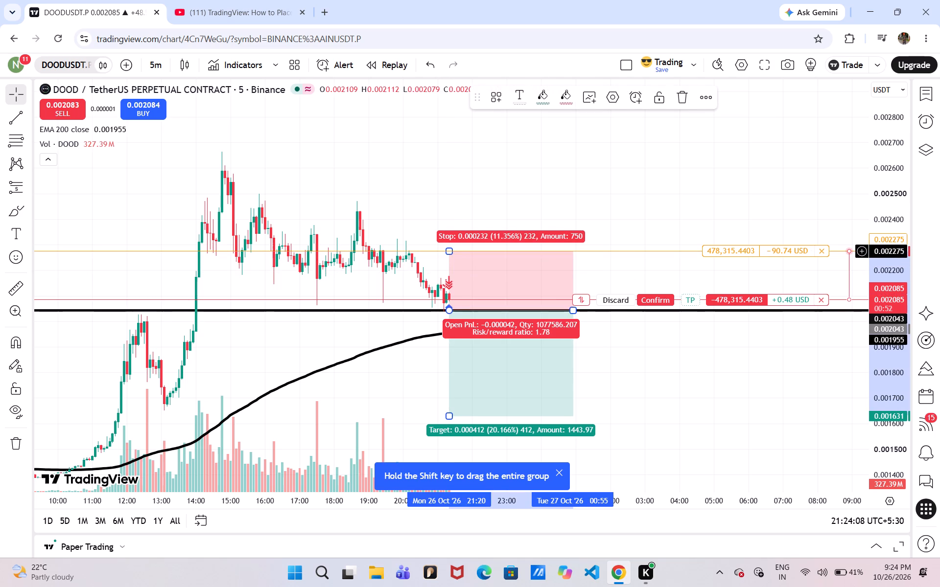
Move the short position drawing up so its entry sits at 0.002086, in line with the open short's entry.
left_click(450, 308)
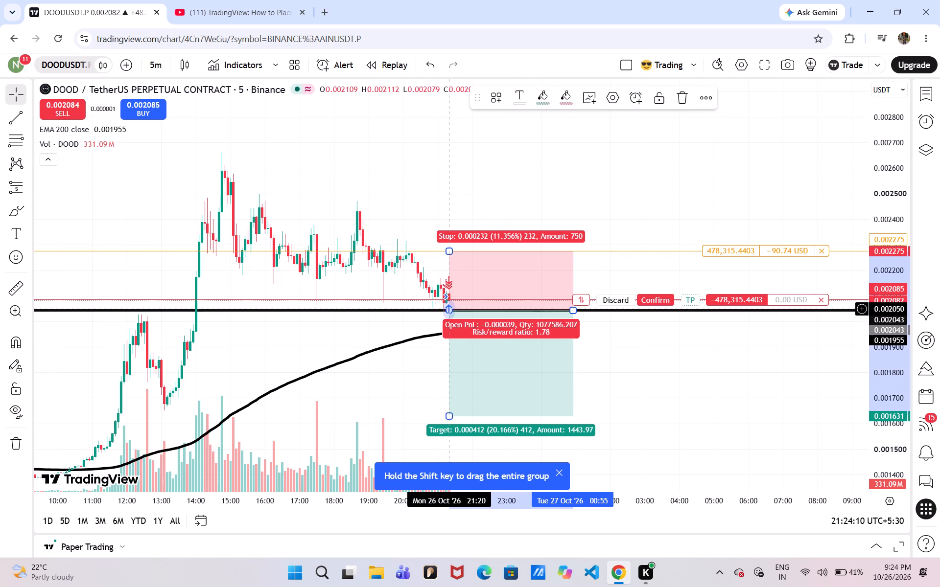
left_click(527, 379)
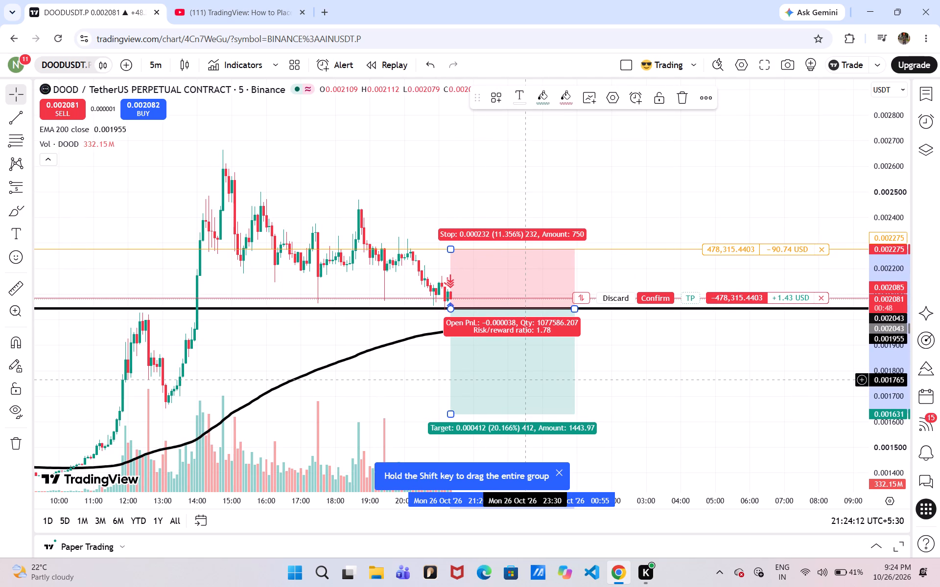
left_click(527, 379)
left_click_drag(556, 389, 556, 388)
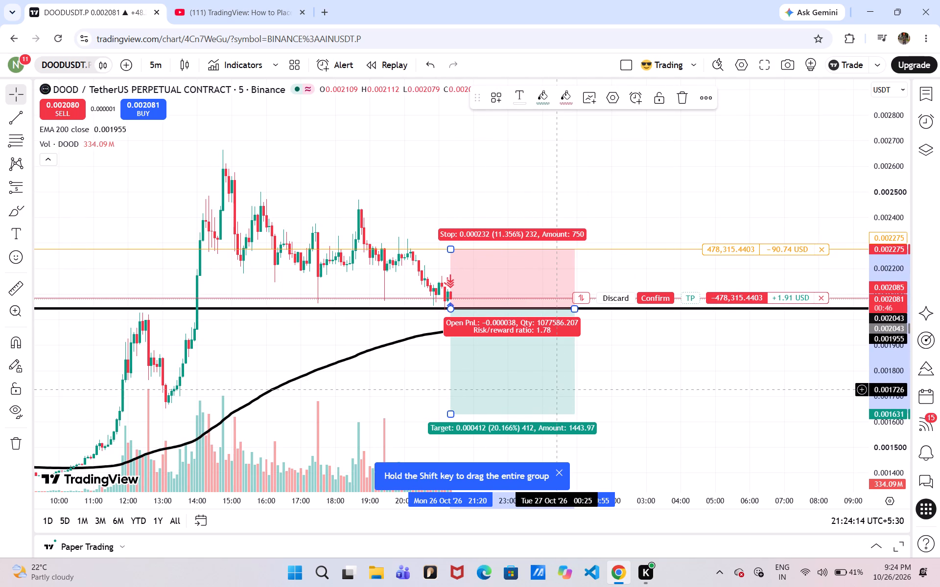
left_click_drag(556, 388, 550, 378)
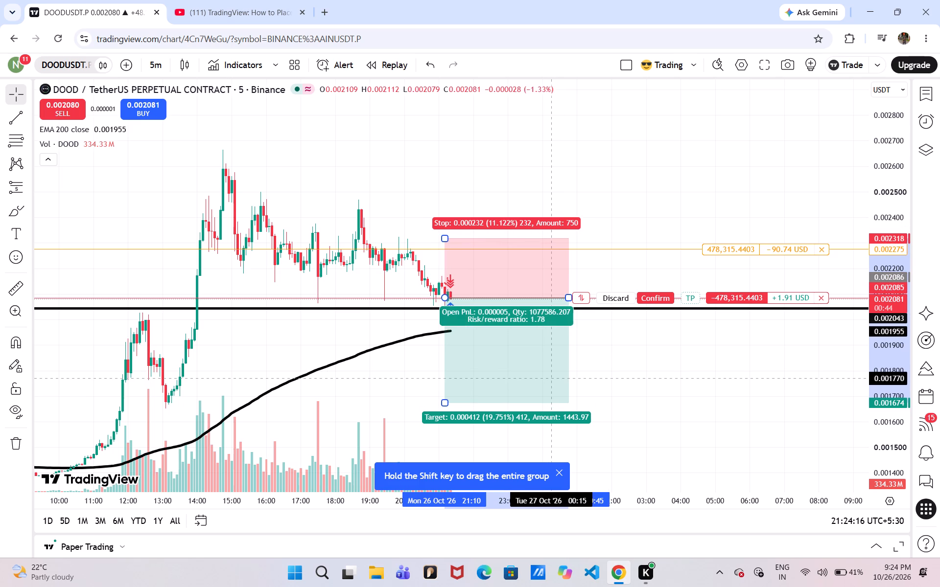
left_click_drag(550, 378, 551, 378)
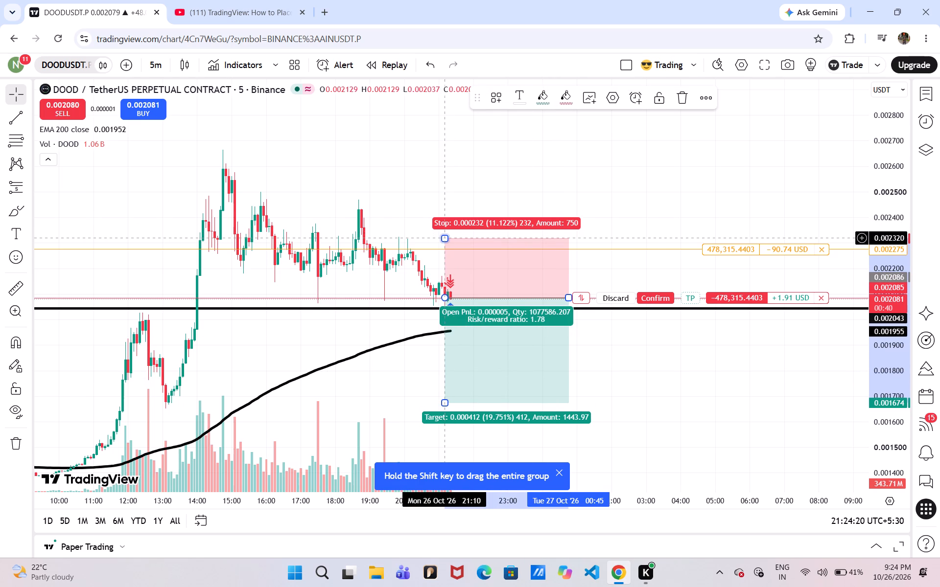
Lower the stop level of the short position drawing to 0.002272, near the open position's stop-loss line.
left_click(445, 238)
left_click_drag(445, 238, 446, 249)
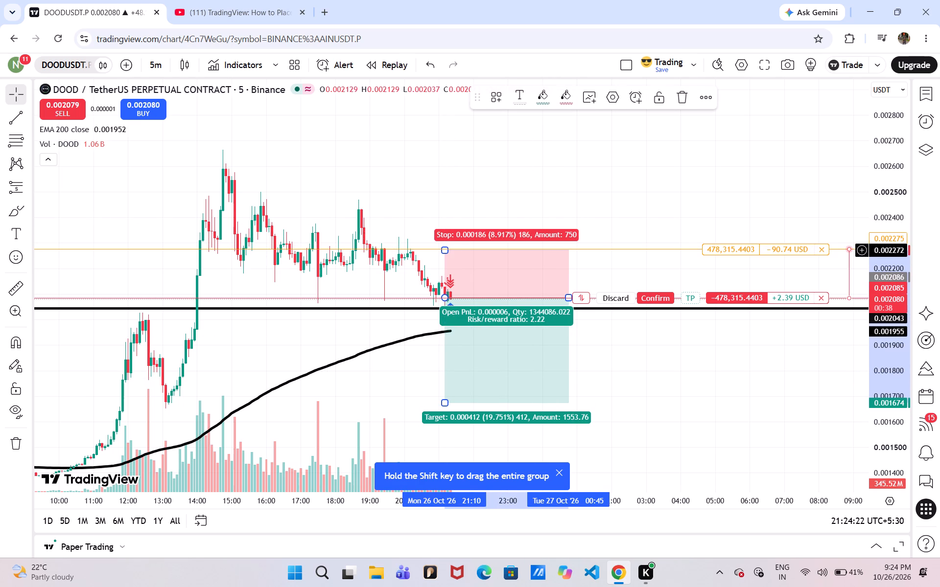
left_click(635, 407)
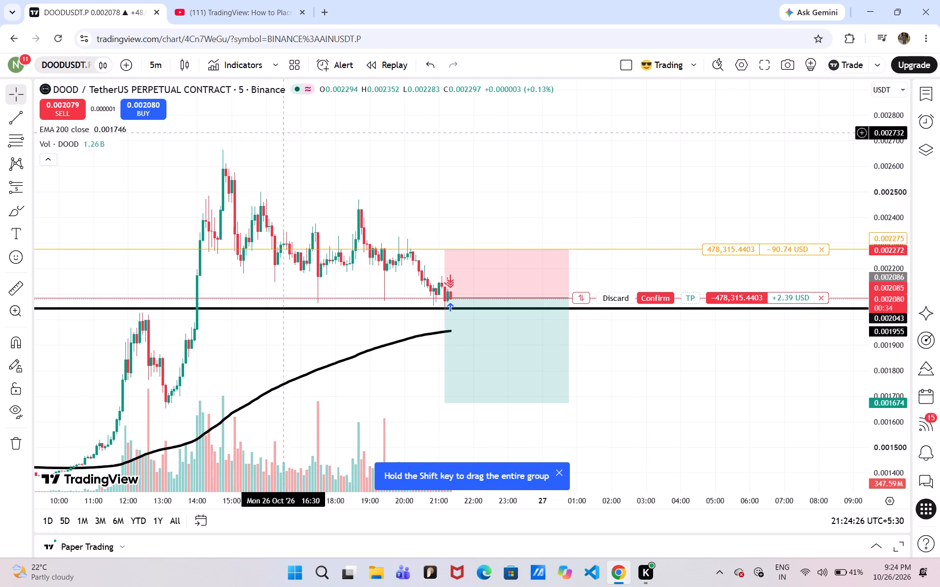
Switch to YouTube, watch Shorts about placing limit orders in TradingView, and close the video tab to return to the chart.
left_click(237, 0)
left_click(615, 235)
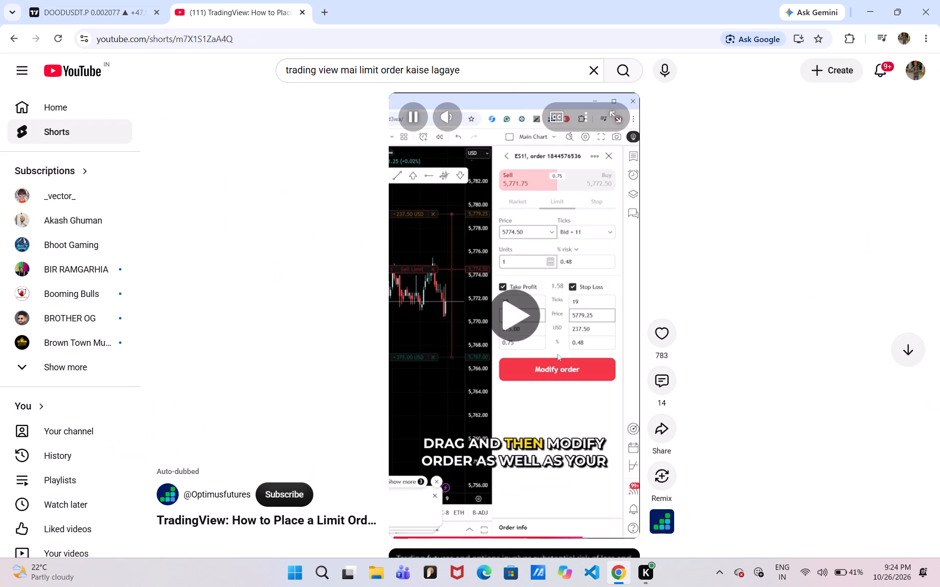
scroll(591, 245, "down", 4)
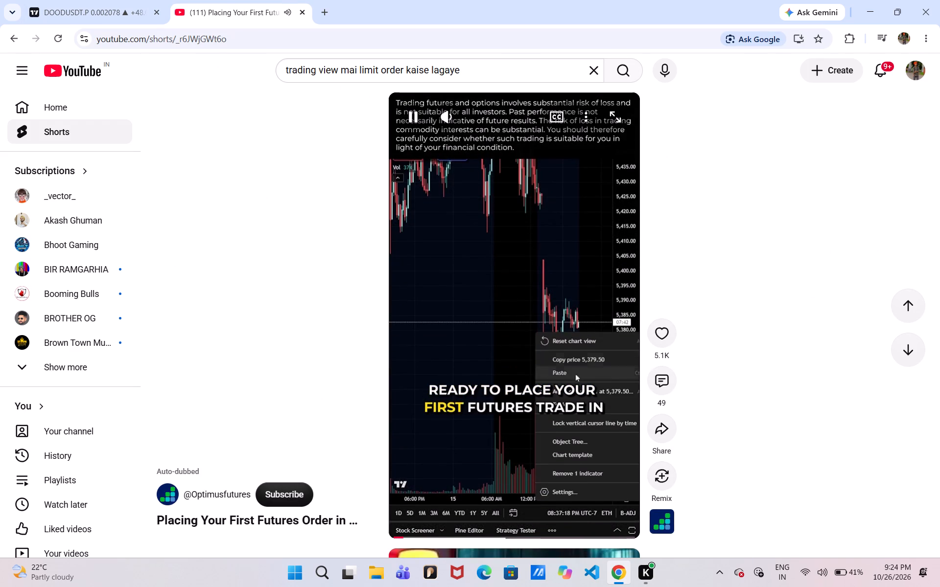
scroll(591, 245, "down", 1)
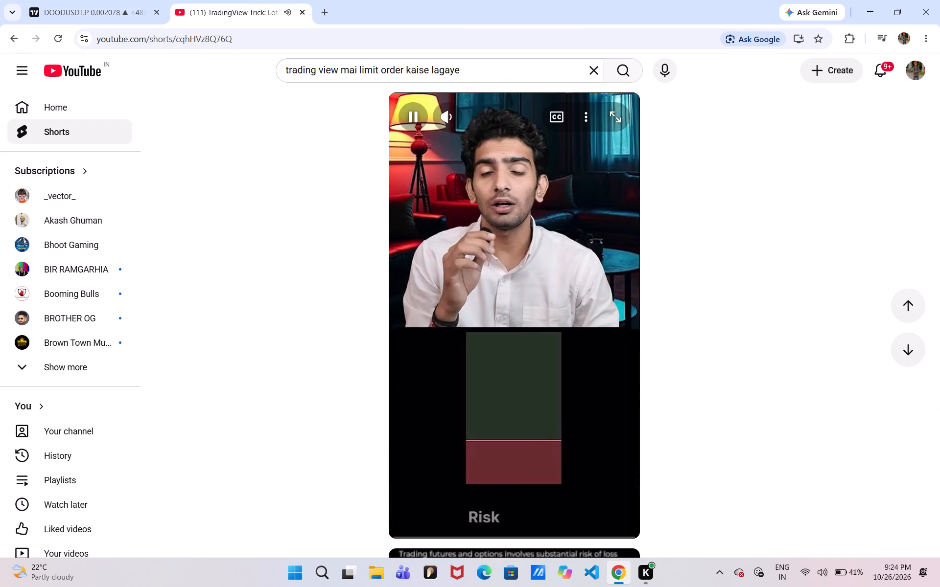
scroll(591, 245, "right", 7)
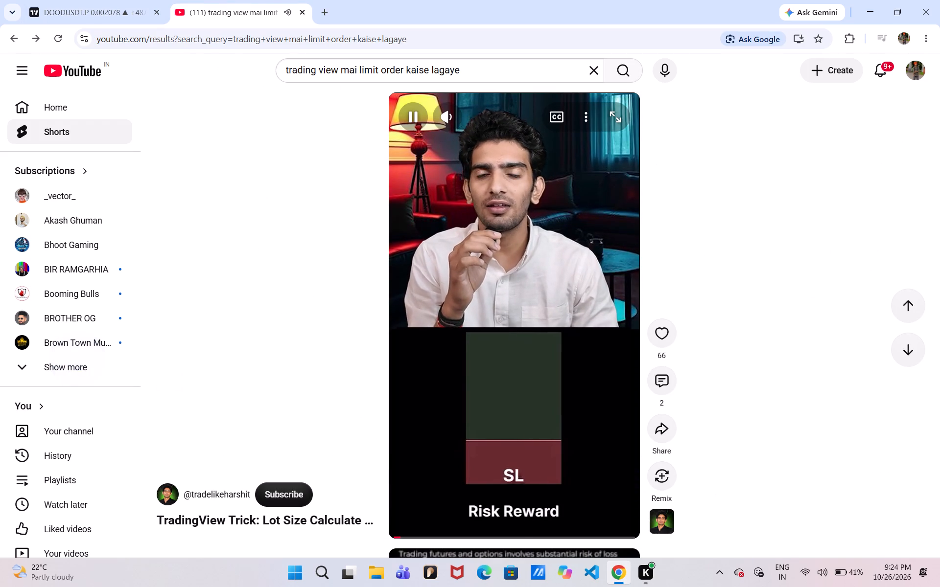
scroll(437, 367, "down", 2)
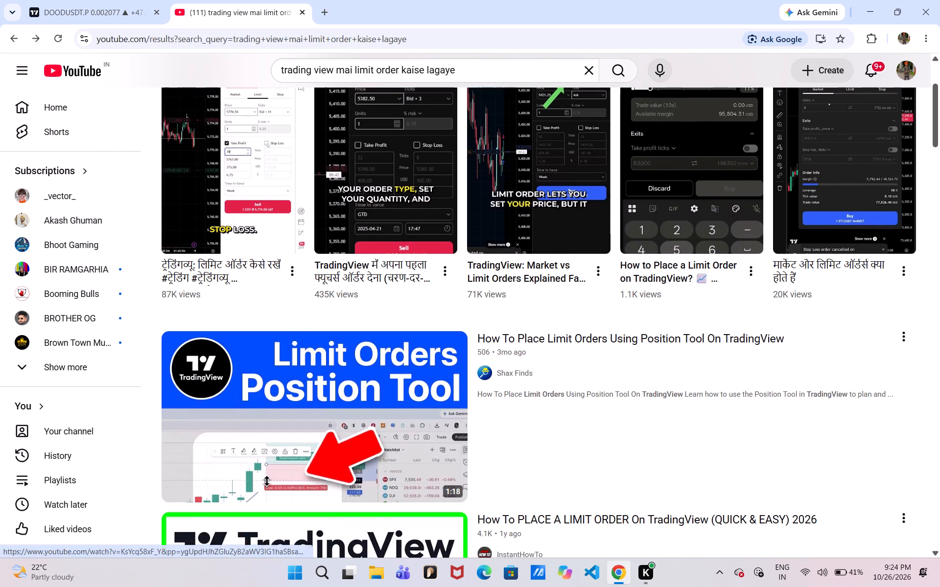
left_click(664, 155)
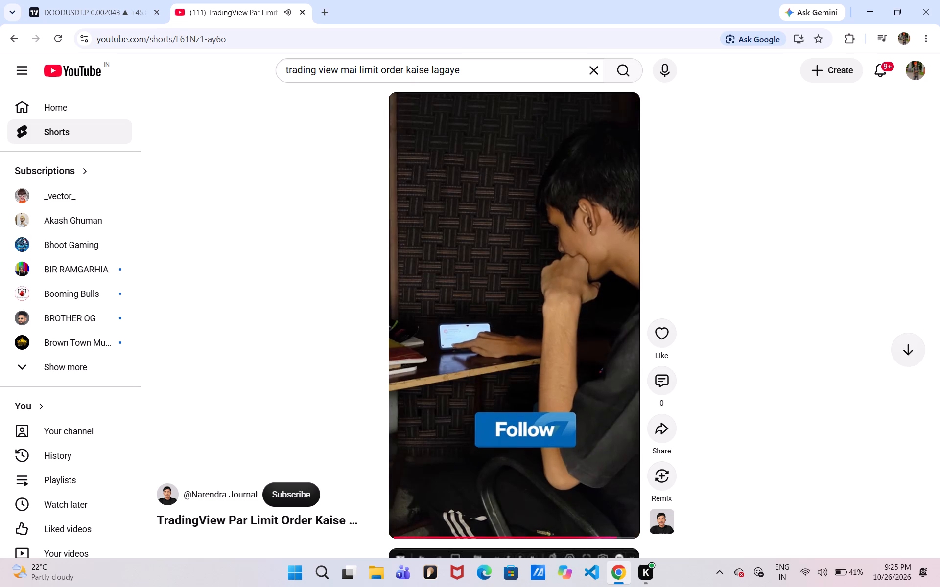
scroll(664, 155, "down", 4)
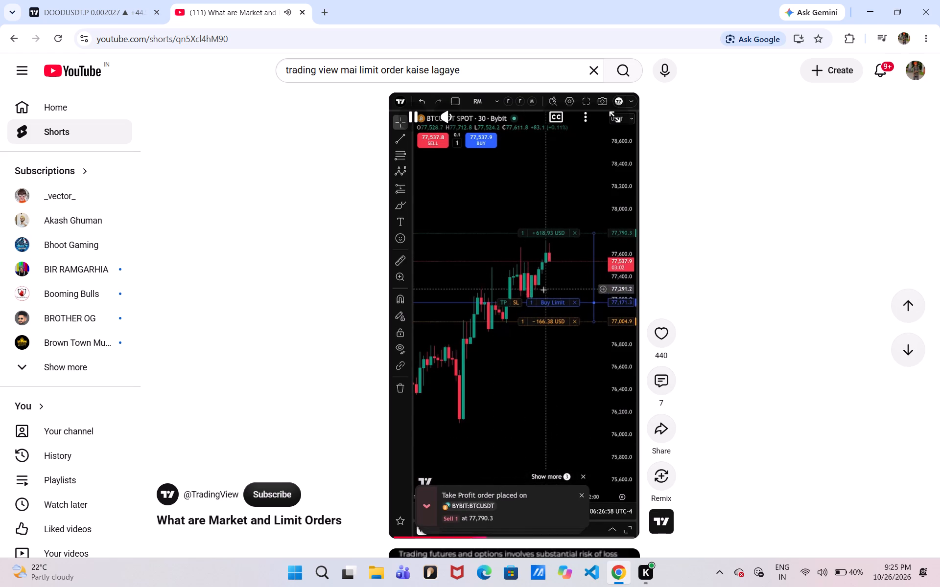
left_click(55, 0)
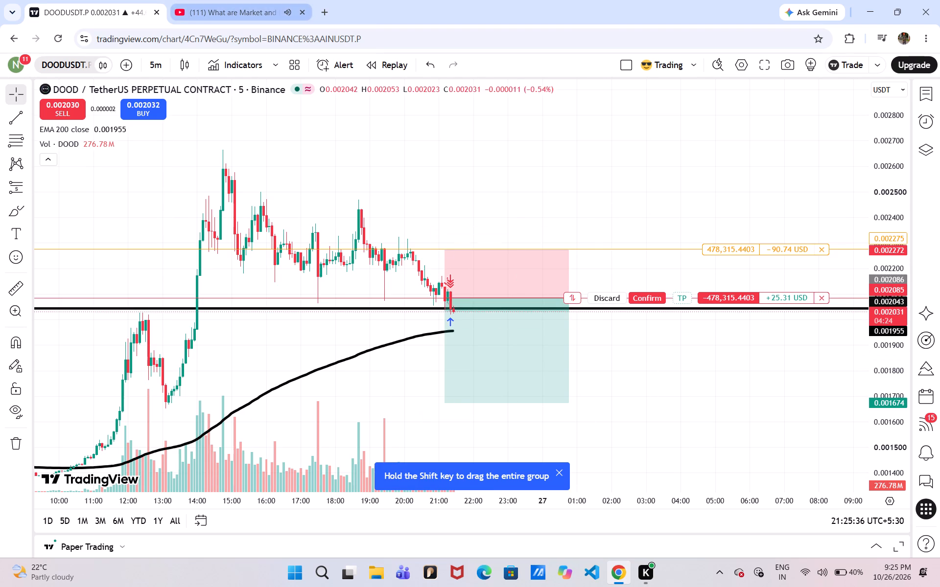
left_click(303, 13)
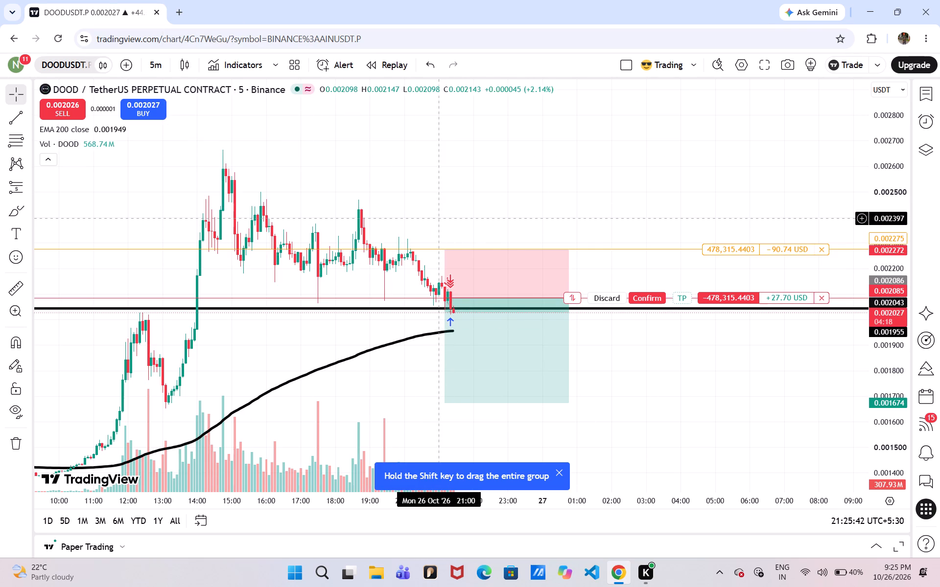
Start a DOODUSDT.P sell limit order and set its price to 0.001904 by moving its order line on the chart.
left_click(74, 109)
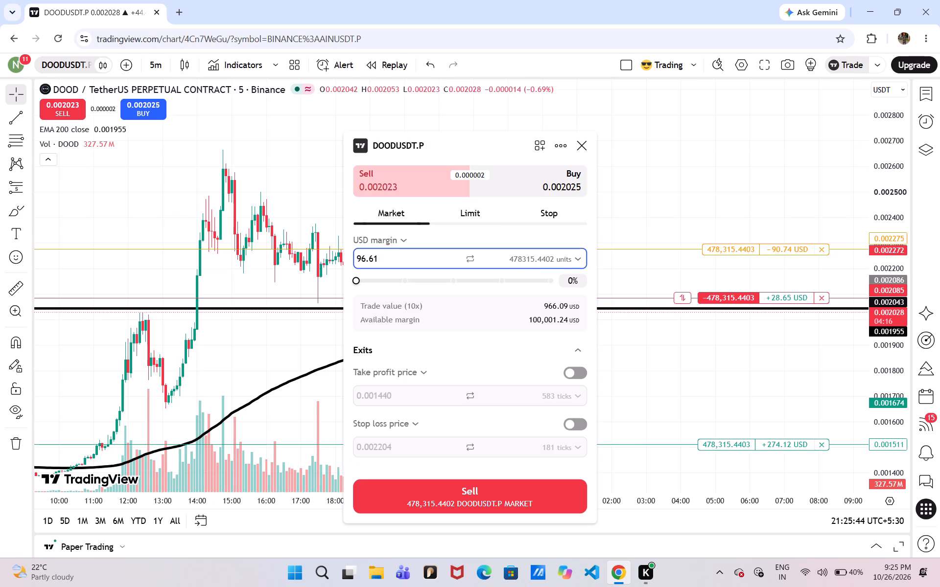
left_click(475, 211)
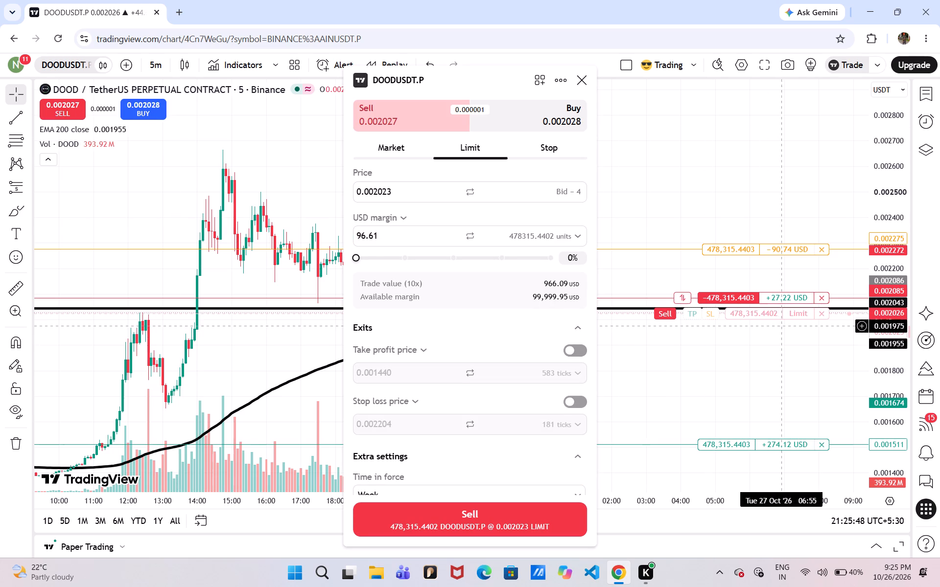
left_click_drag(765, 315, 765, 316)
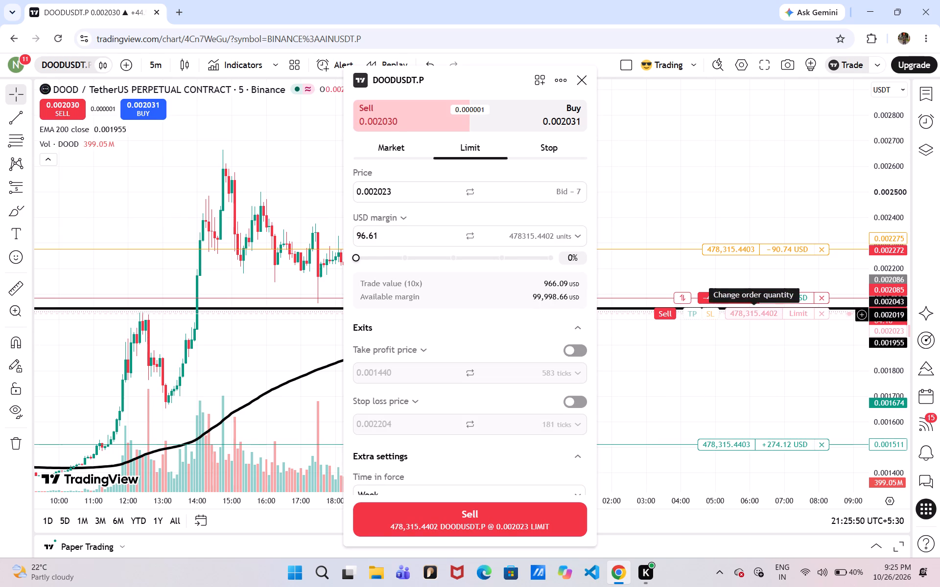
left_click_drag(765, 316, 757, 344)
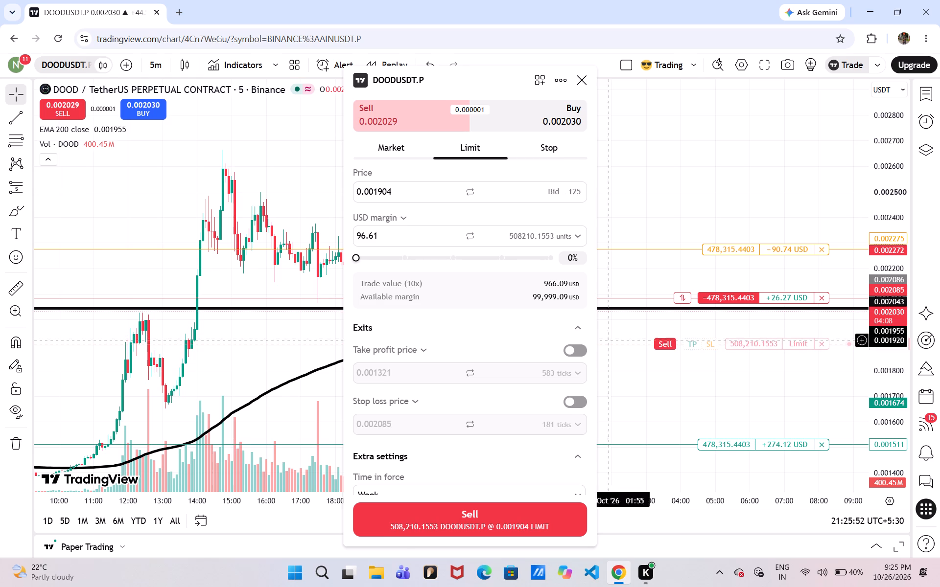
Enable the order's take profit at 0.001321 and its stop loss, lowering the stop-loss line on the chart to 0.002009.
left_click(582, 347)
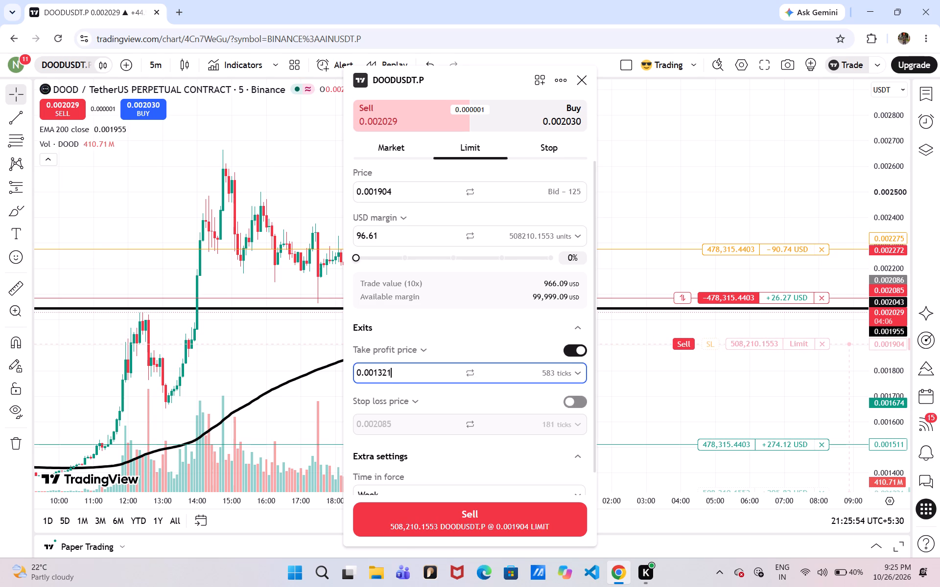
left_click(573, 403)
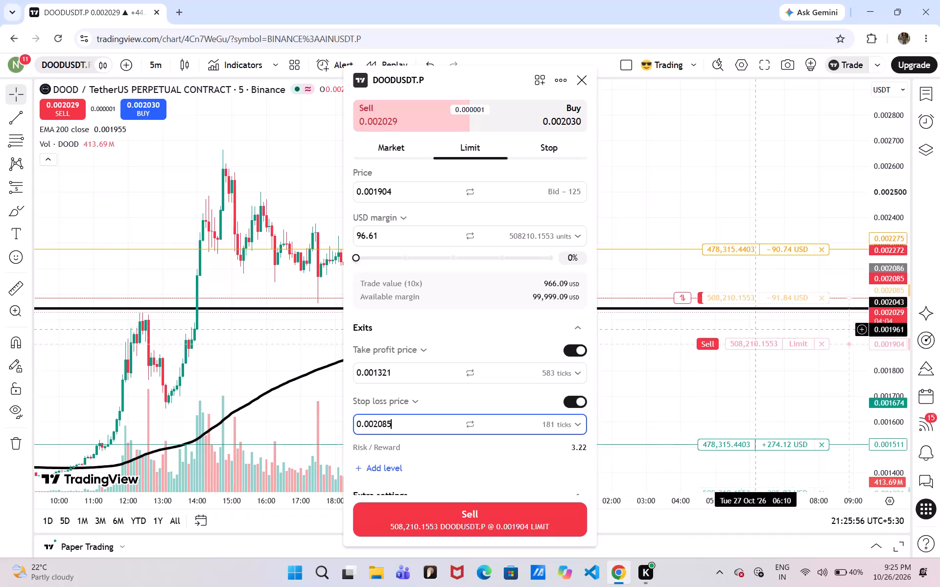
left_click_drag(731, 295, 734, 305)
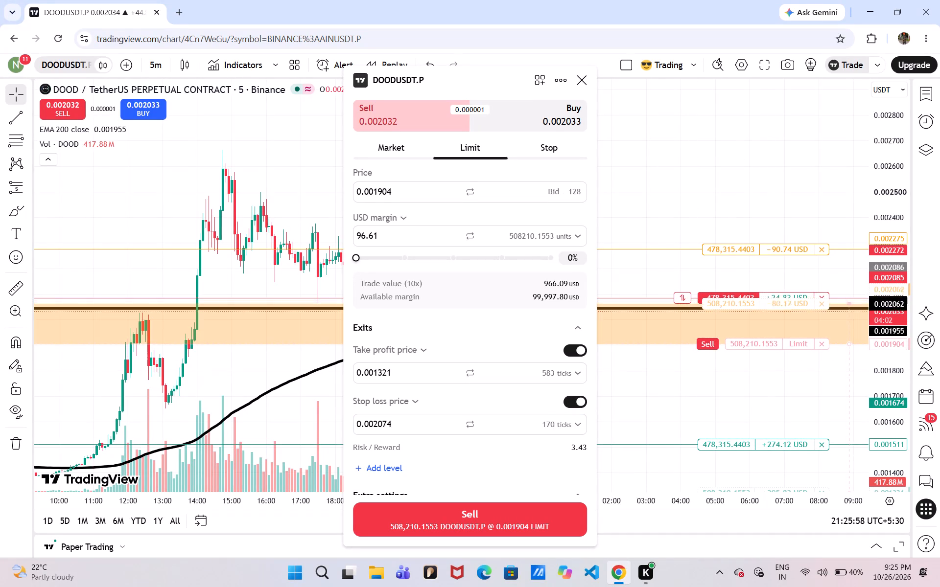
left_click_drag(734, 305, 737, 316)
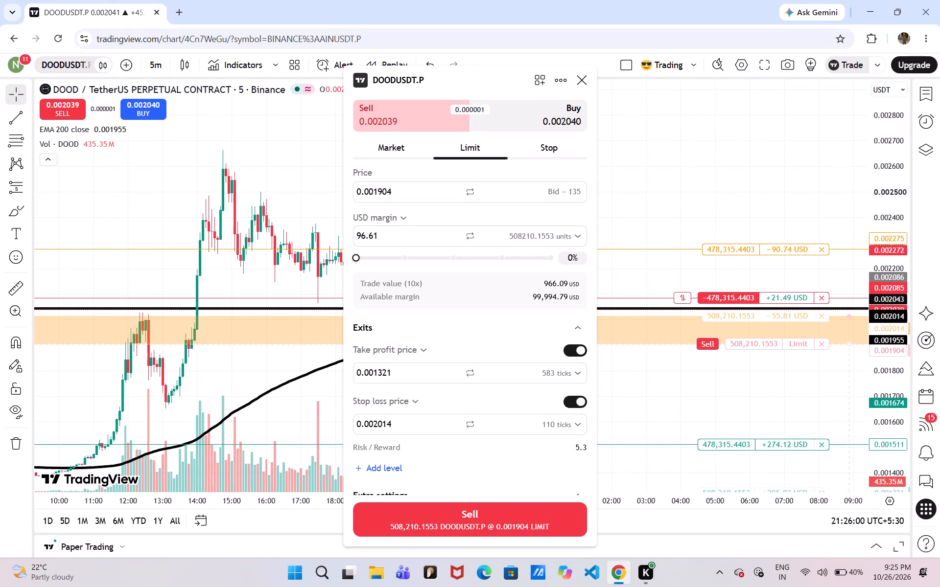
left_click_drag(737, 316, 732, 316)
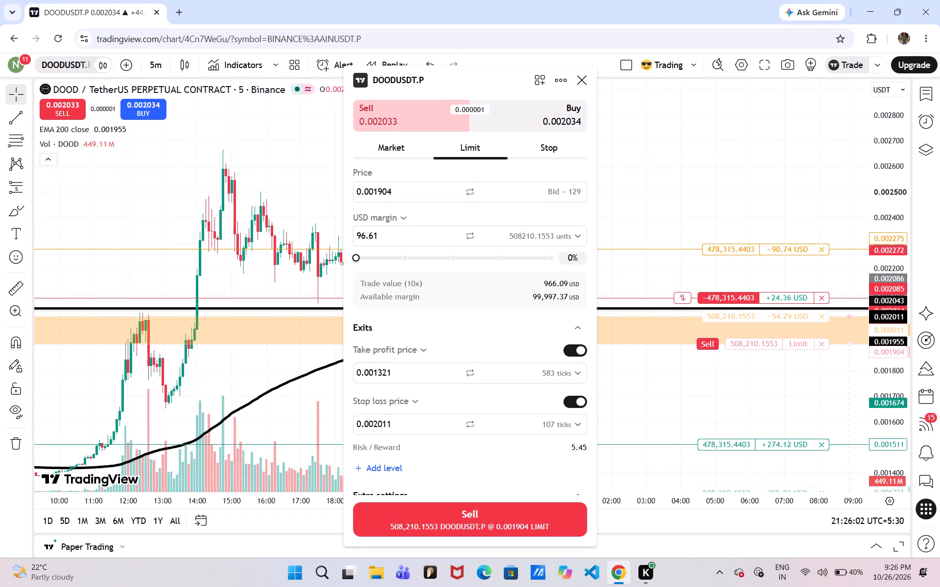
left_click_drag(732, 316, 732, 317)
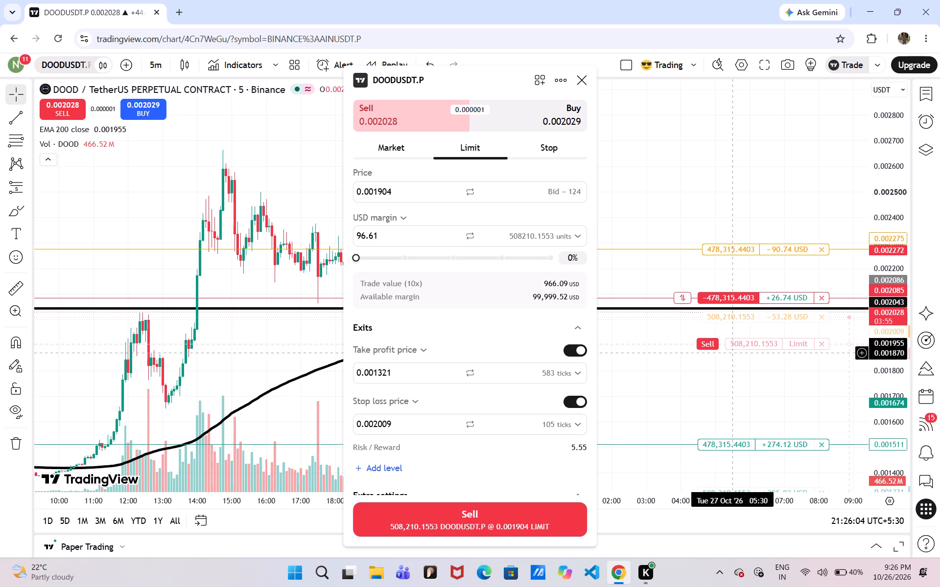
Set the order's time in force to Day, submit the sell limit order at 0.001904, and dismiss the order notifications.
scroll(447, 441, "down", 1)
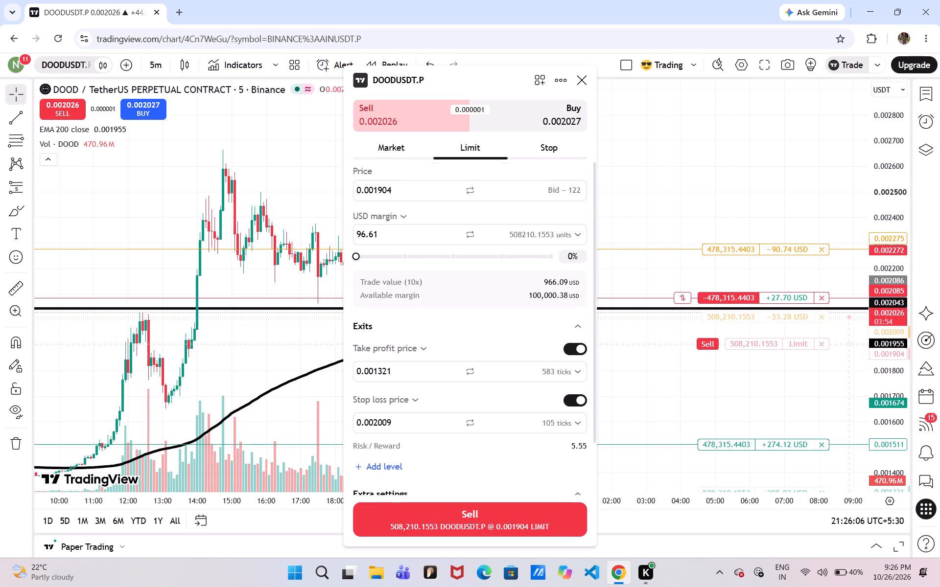
scroll(447, 441, "down", 1)
left_click(428, 472)
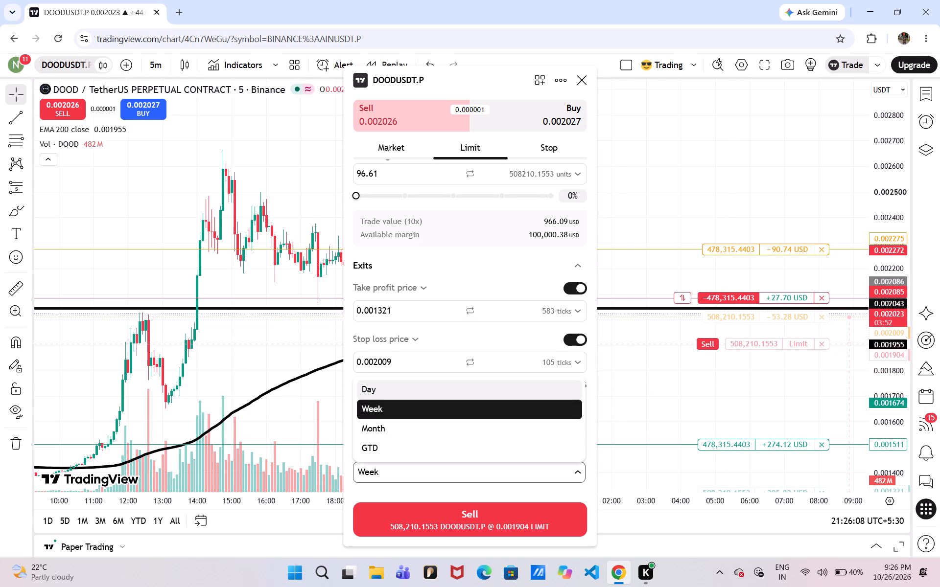
left_click(430, 389)
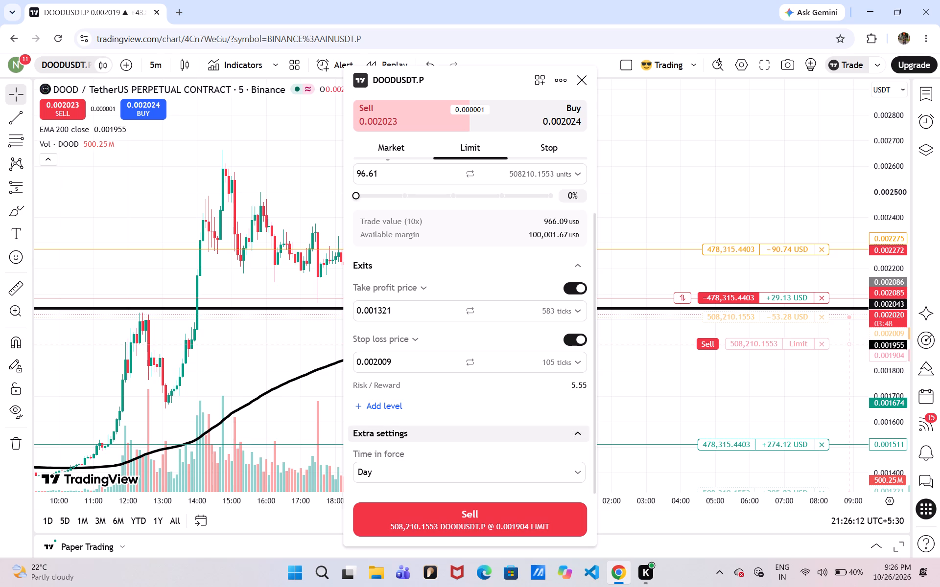
scroll(496, 420, "up", 2)
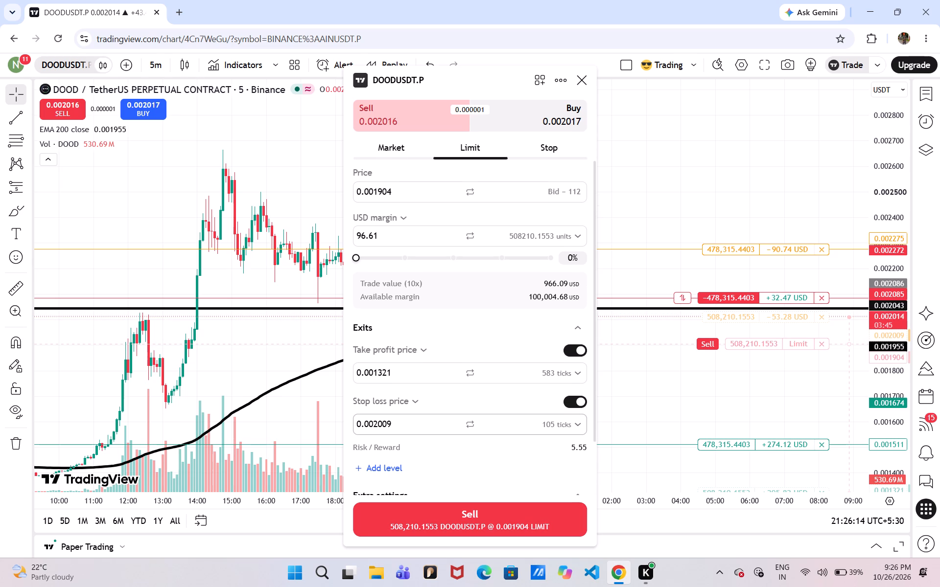
left_click(512, 507)
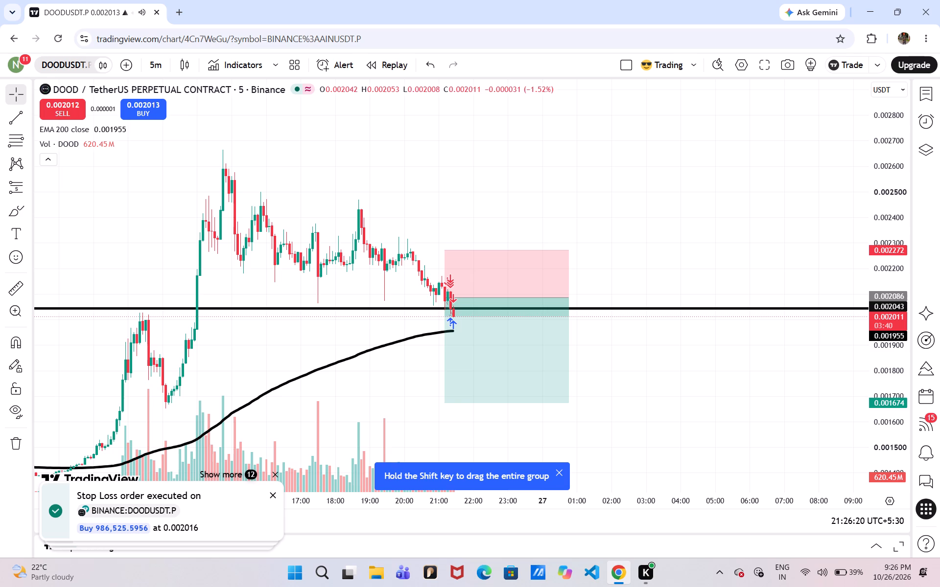
triple_click(273, 497)
double_click(273, 497)
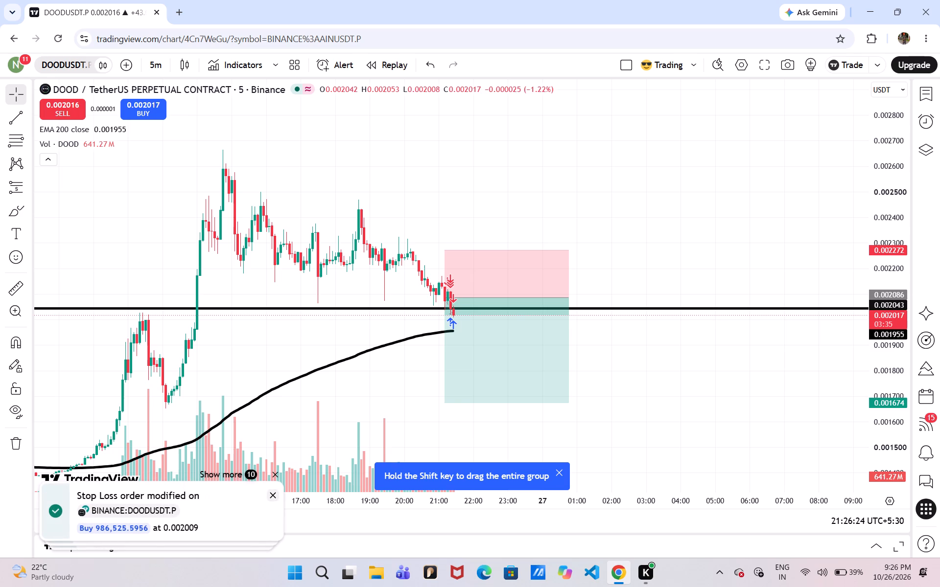
Submit a market sell order for 508,210.1552 units of DOODUSDT.P without take profit or stop loss.
left_click(56, 108)
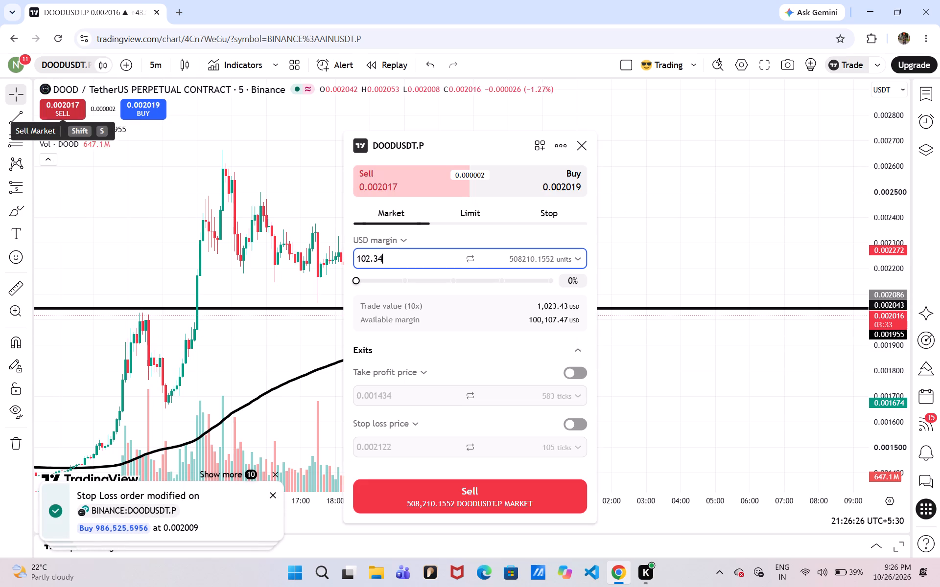
left_click(446, 494)
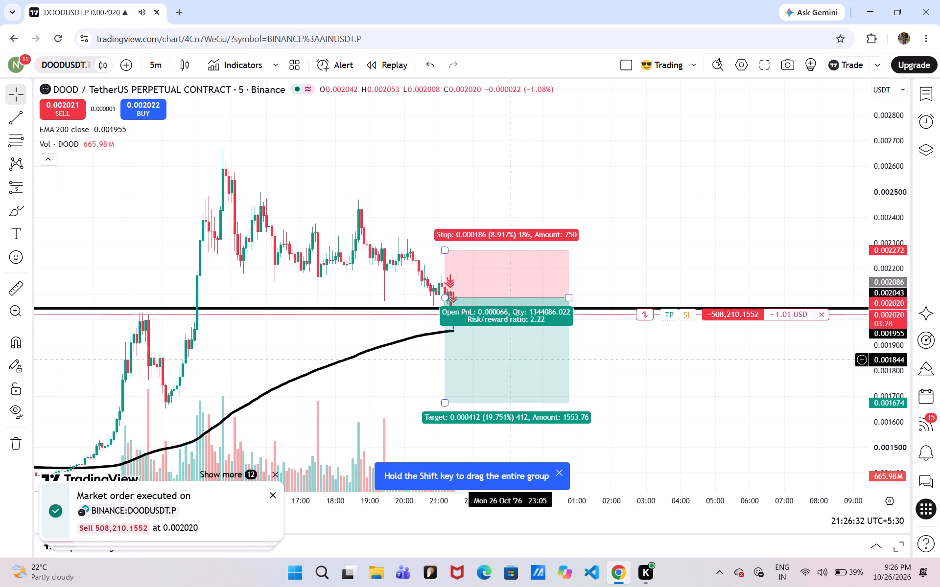
Move the short position drawing down so its entry sits at 0.002021, in line with the new short's entry.
left_click_drag(510, 359, 510, 375)
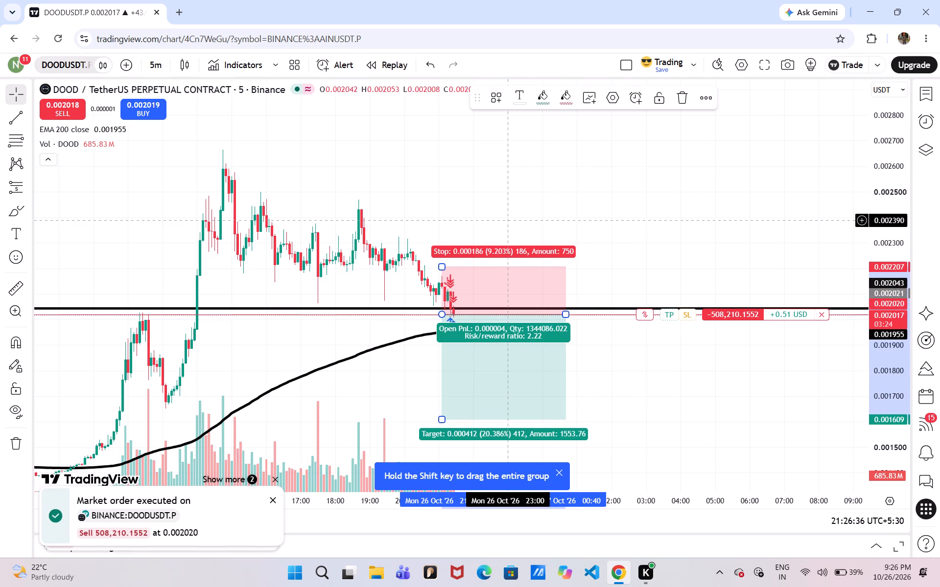
Deselect the position drawing and switch the chart to the AINUSDT.P perpetual contract.
left_click(510, 220)
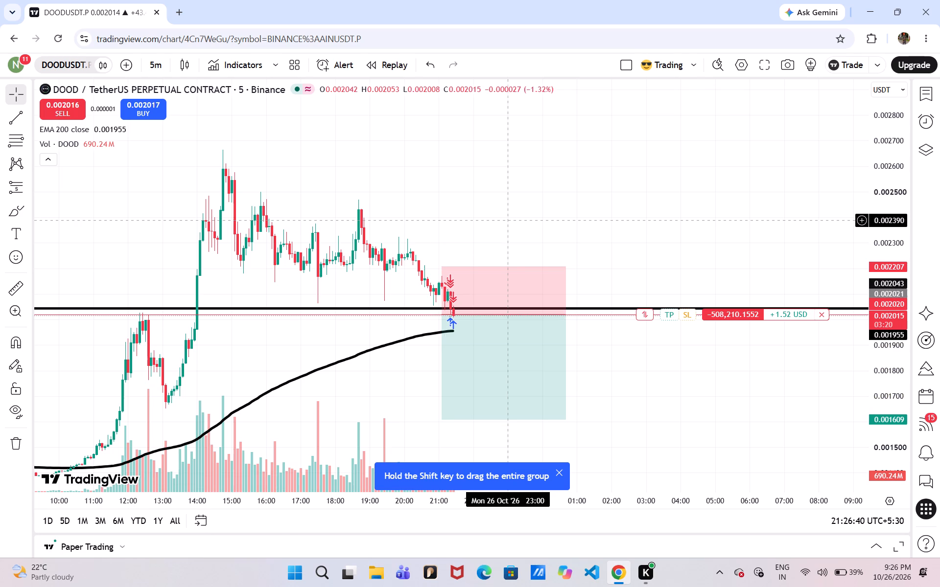
type("ain")
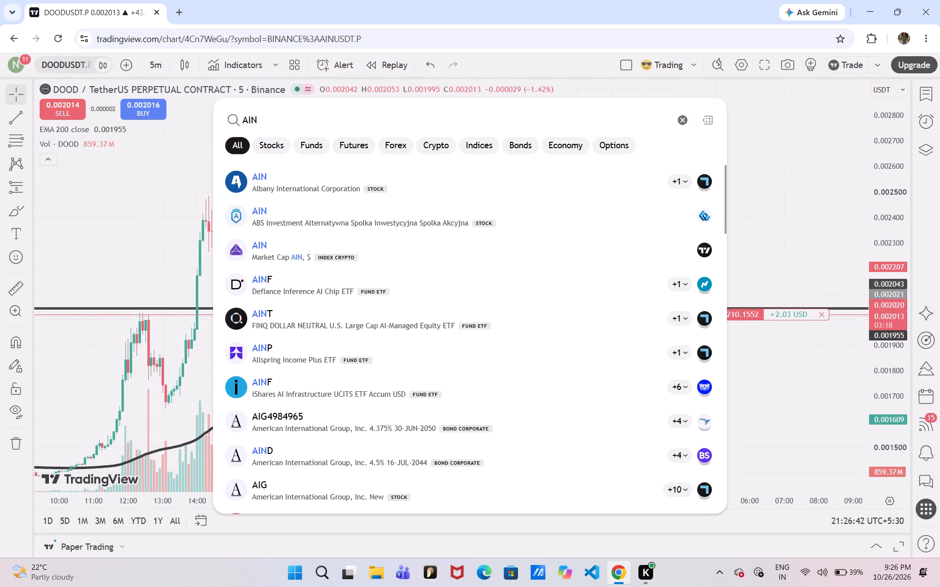
type("us")
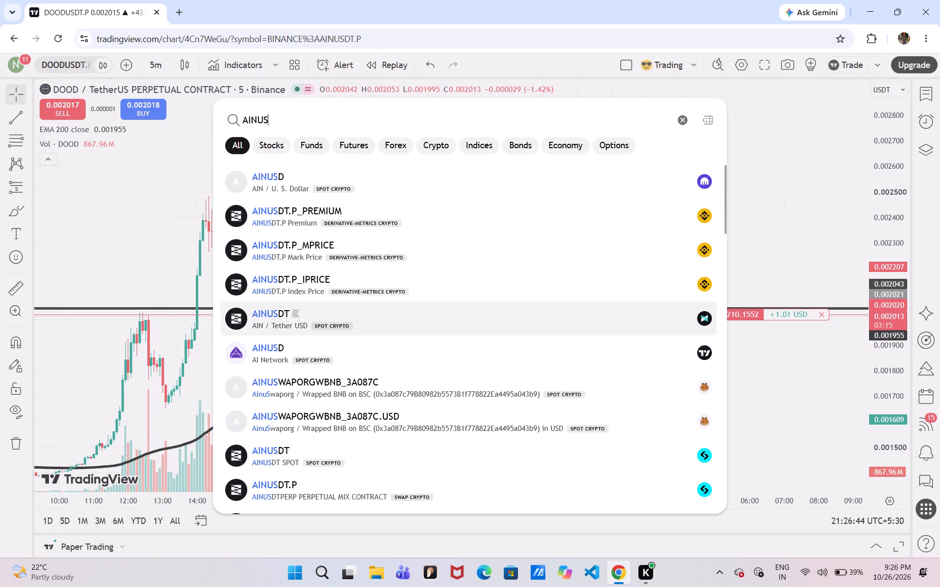
scroll(495, 346, "down", 2)
left_click(495, 346)
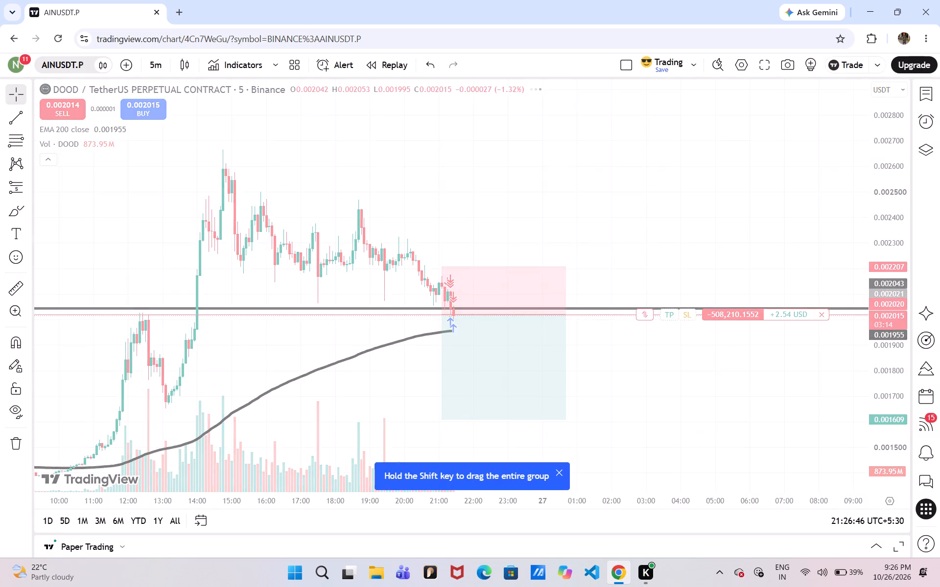
left_click_drag(543, 352, 481, 330)
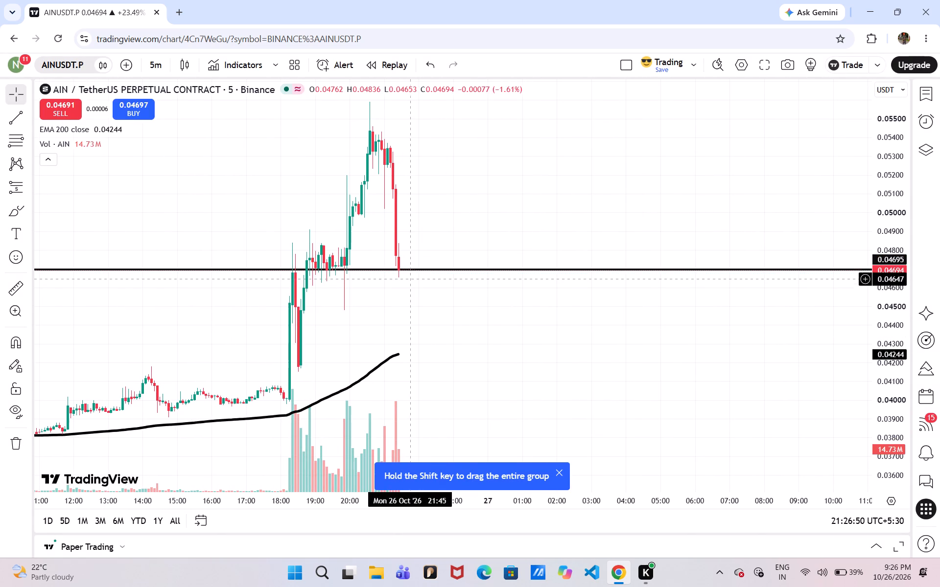
Start a limit sell order for AINUSDT.P, close the order ticket, and lower the order line on the chart to 0.04582.
left_click(56, 105)
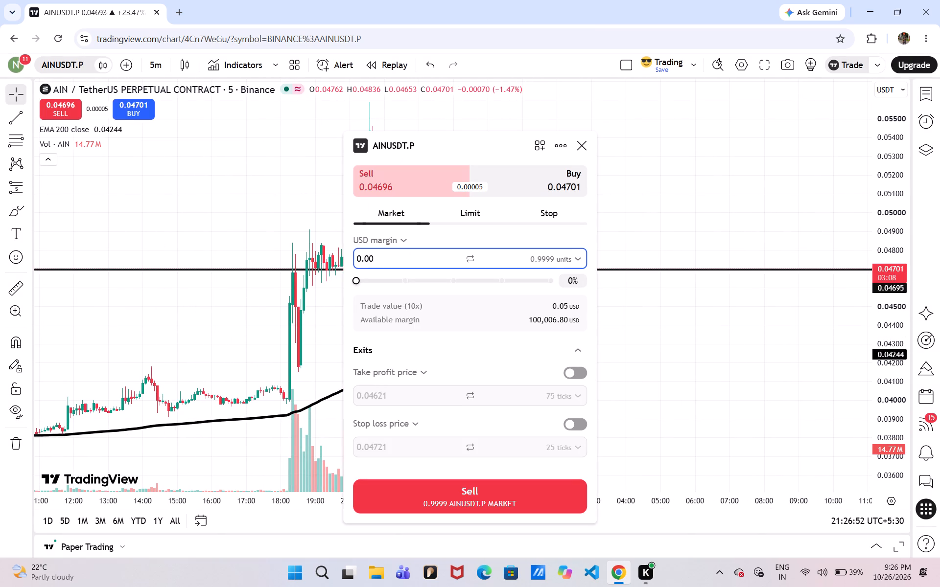
left_click(461, 213)
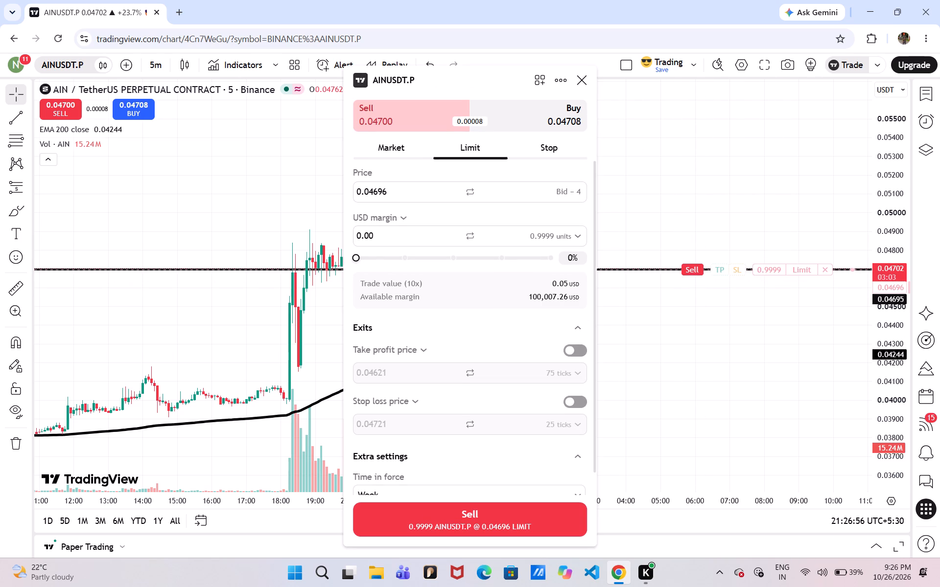
left_click(657, 324)
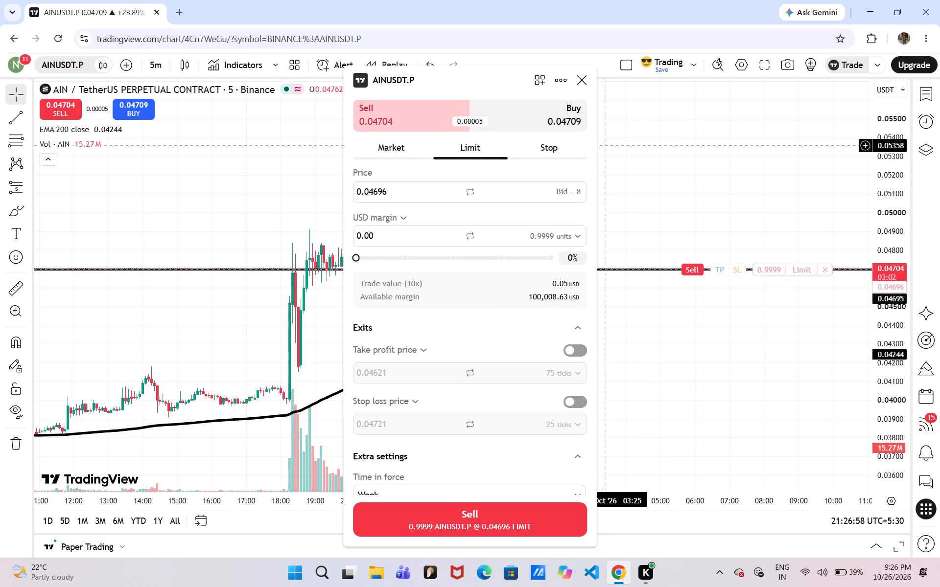
left_click(577, 78)
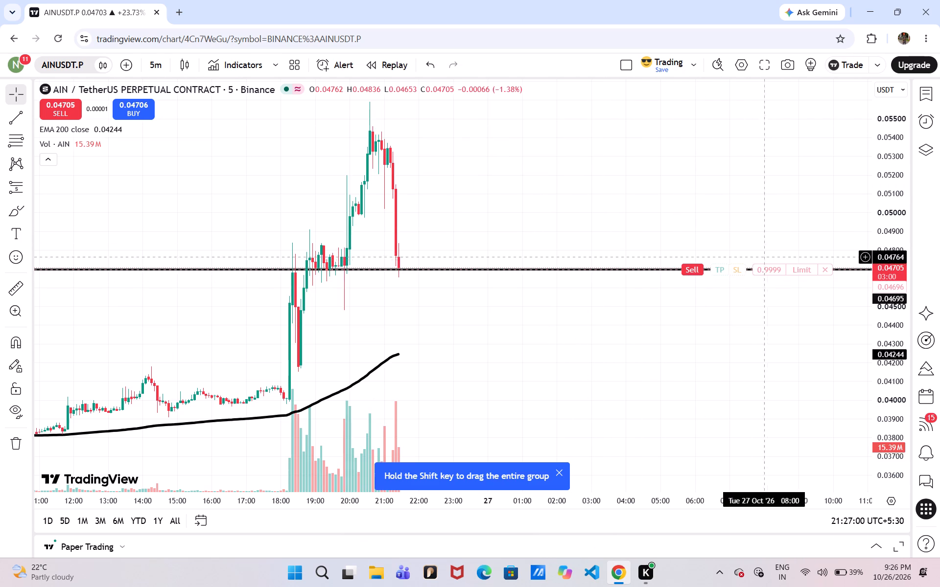
left_click_drag(778, 272, 756, 301)
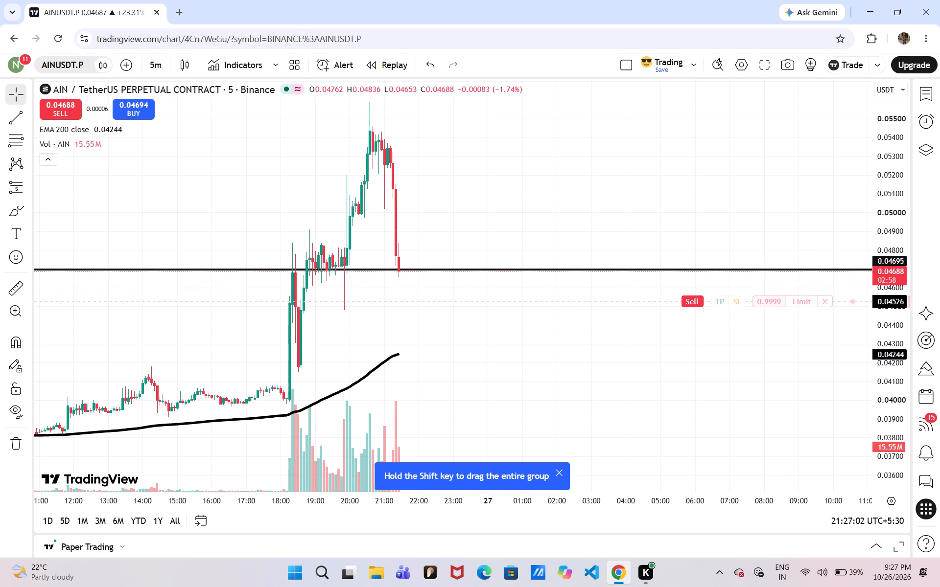
left_click_drag(756, 301, 769, 294)
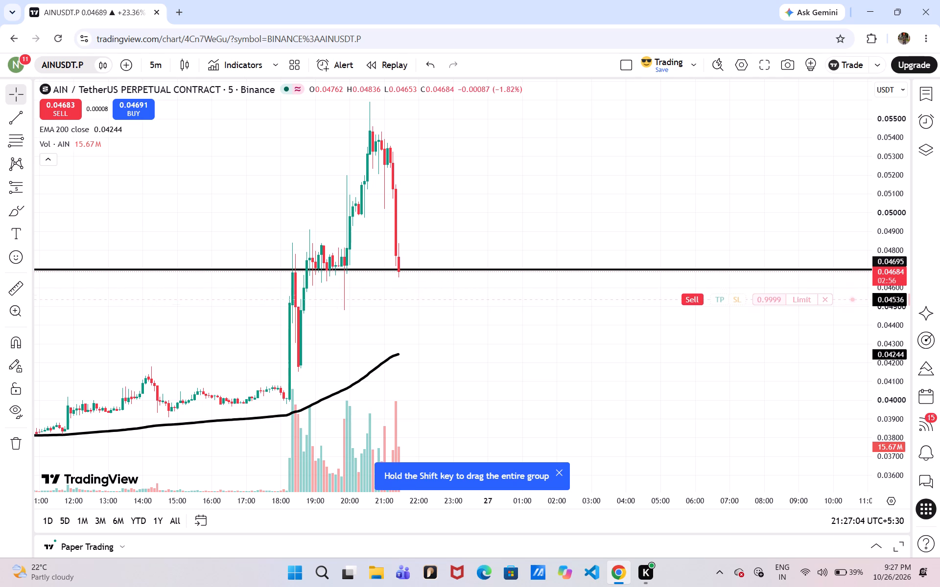
left_click_drag(769, 294, 767, 291)
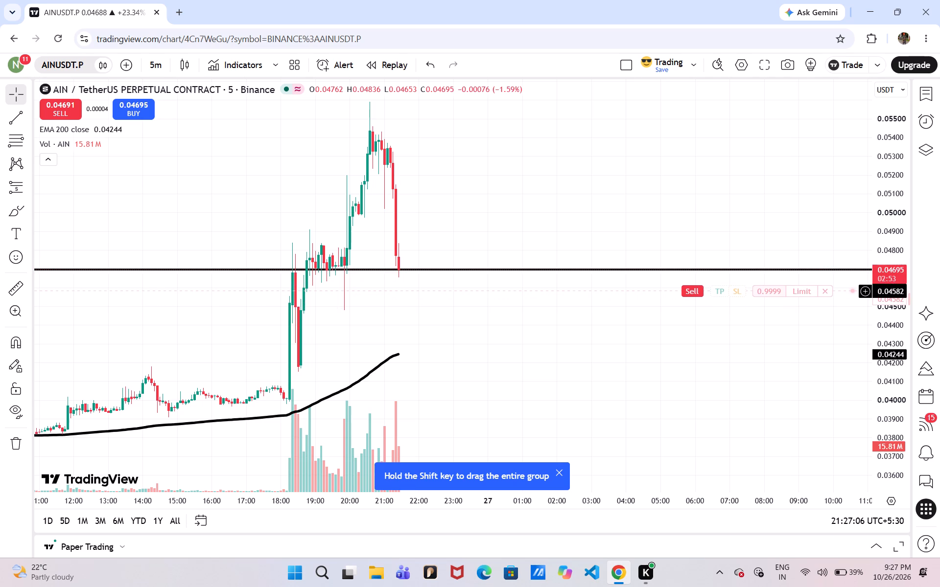
Add a take profit at 0.04050 and a stop loss at 0.04882 to the AINUSDT.P sell order on the chart.
left_click_drag(720, 291, 720, 321)
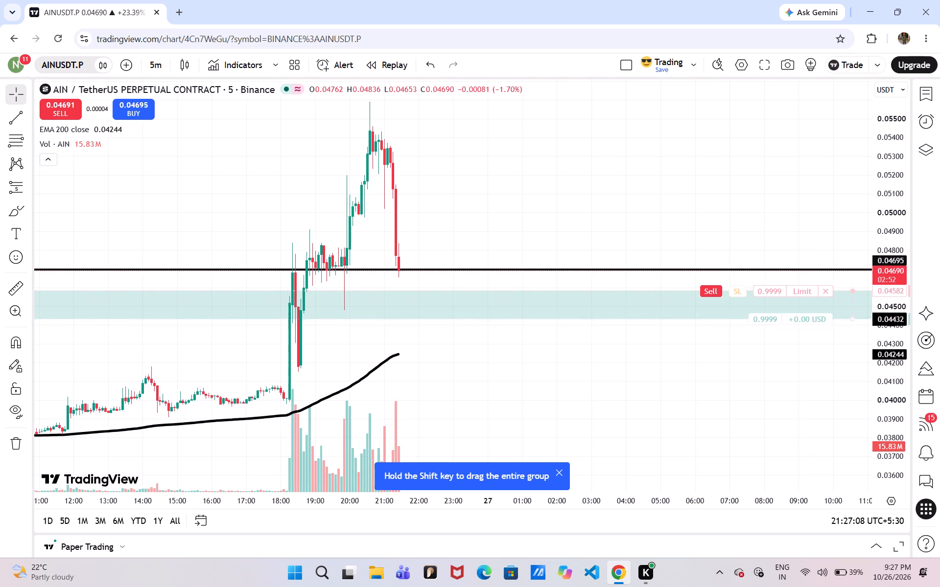
left_click_drag(720, 321, 727, 390)
left_click_drag(735, 291, 733, 234)
Move the limit sell order's entry line to 0.04637, just below the 0.04695 support line.
left_click_drag(772, 291, 772, 299)
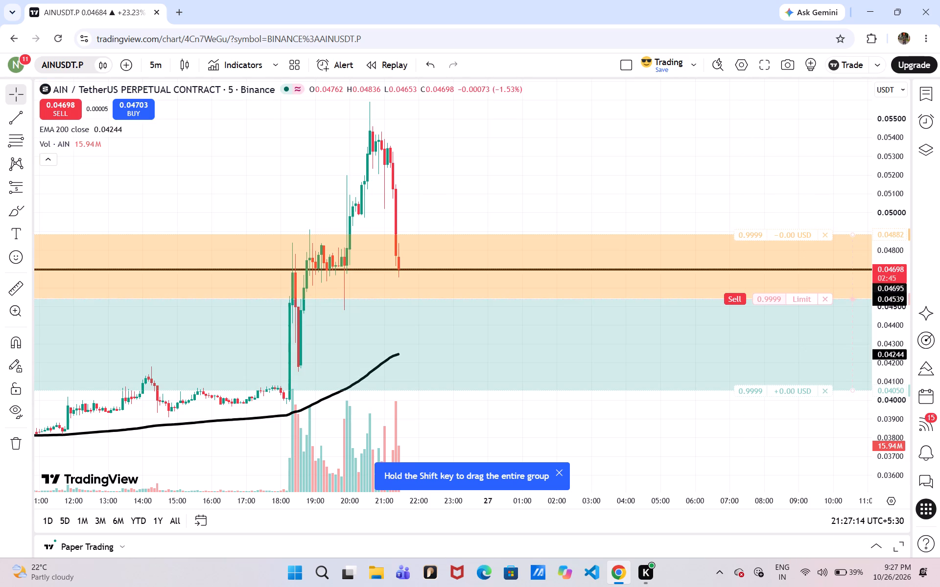
left_click_drag(772, 299, 776, 283)
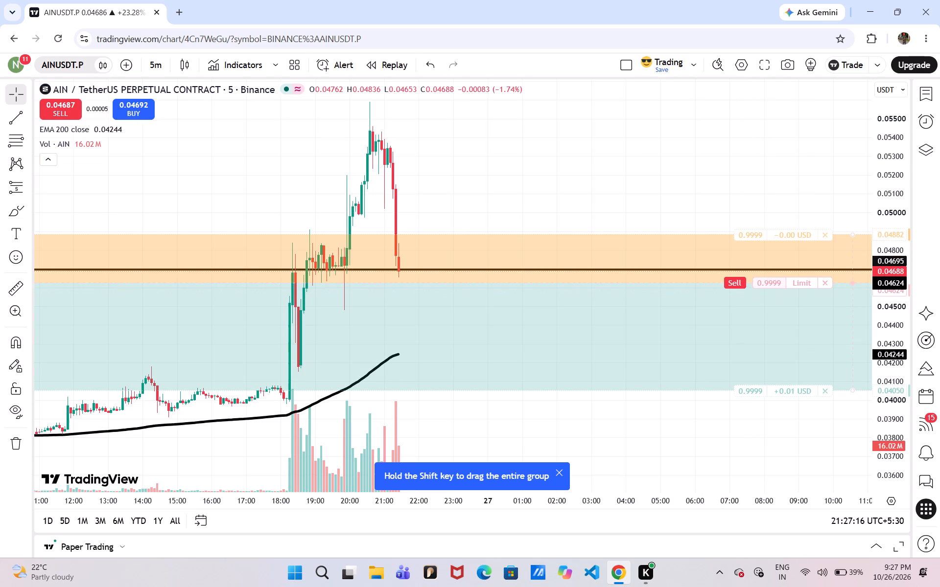
left_click_drag(776, 283, 776, 280)
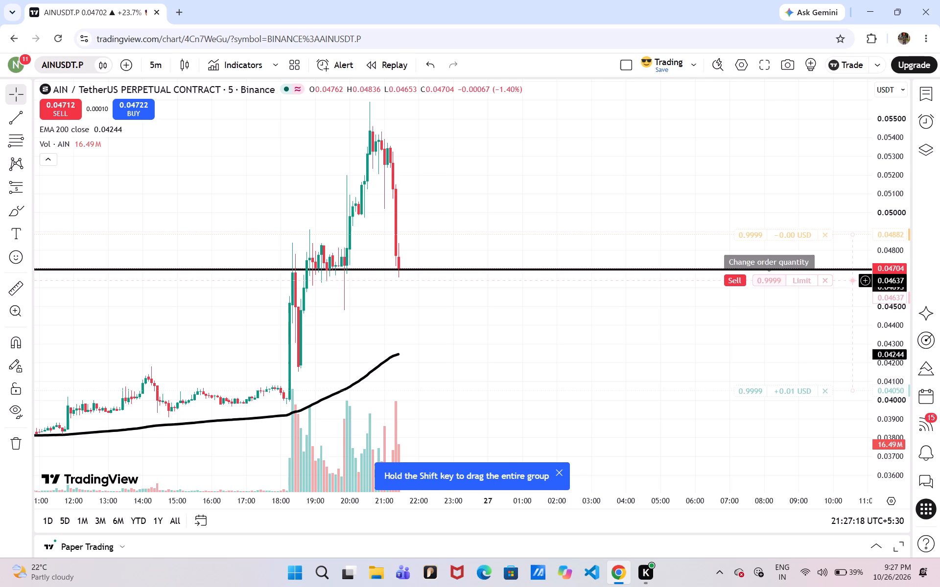
left_click(657, 324)
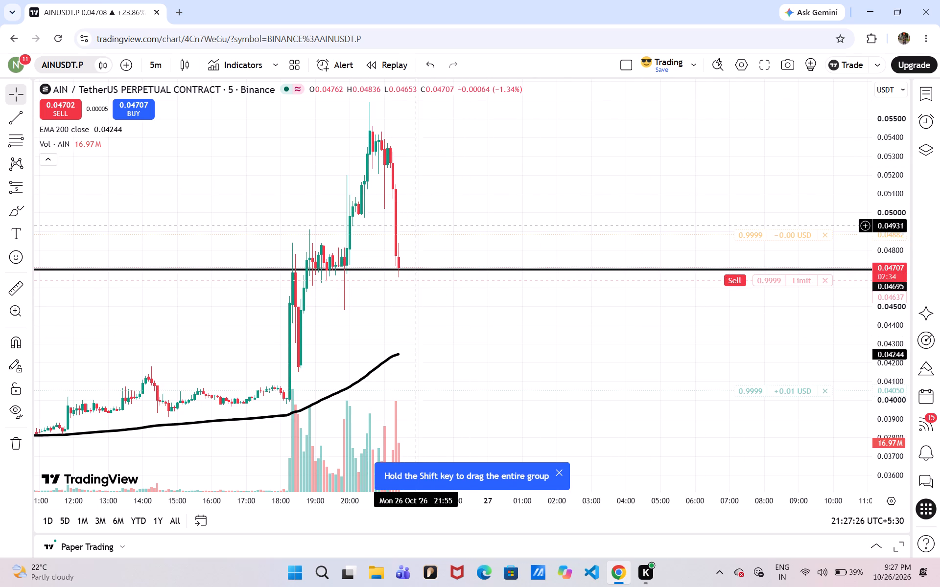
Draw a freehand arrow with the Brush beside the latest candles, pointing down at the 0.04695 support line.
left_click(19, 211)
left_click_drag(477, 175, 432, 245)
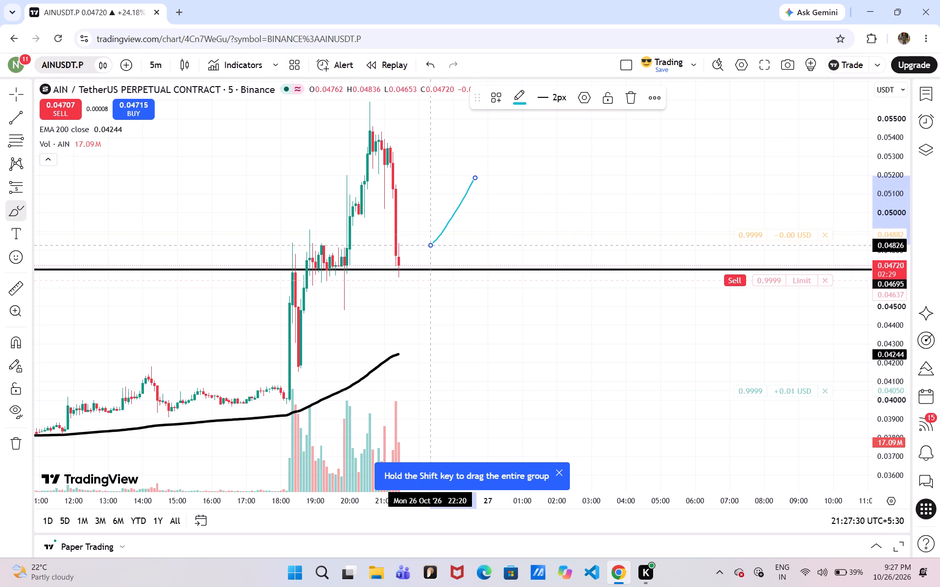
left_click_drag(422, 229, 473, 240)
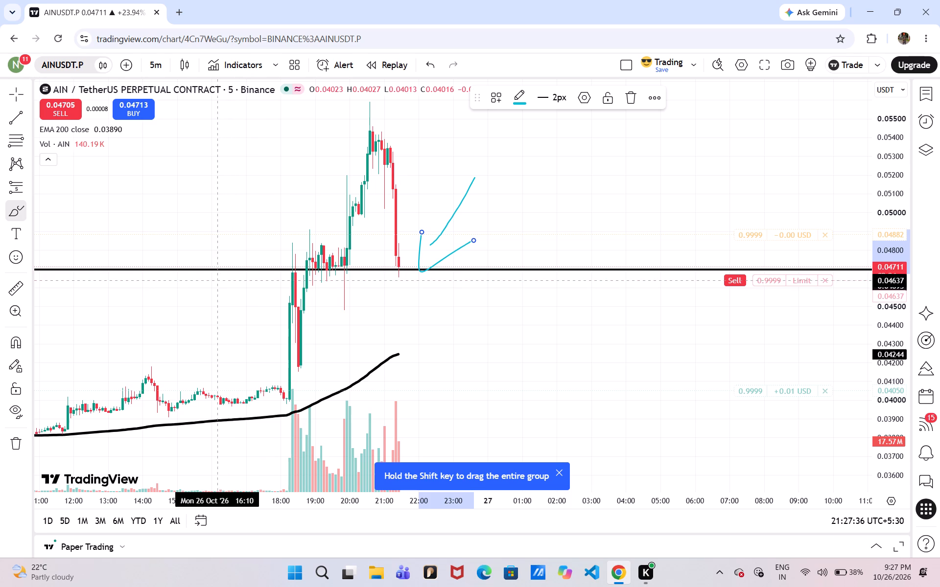
Place a horizontal ray at 0.04640, starting at 15:10 on 26 October.
left_click(183, 280)
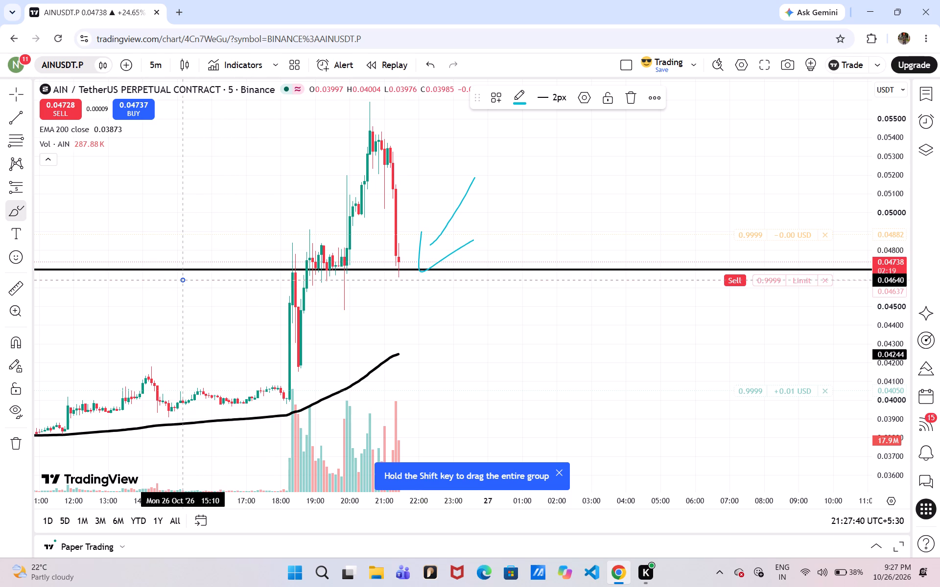
key("alt+j")
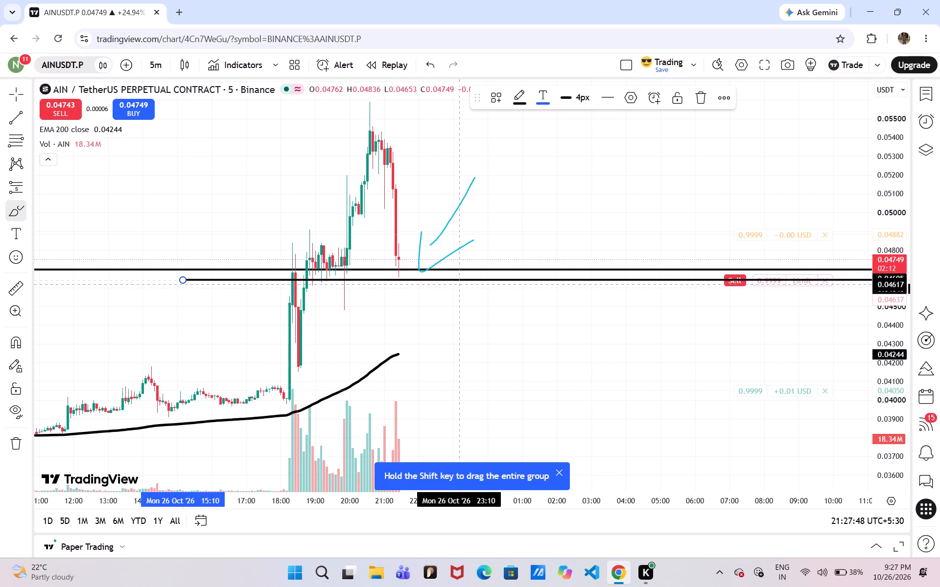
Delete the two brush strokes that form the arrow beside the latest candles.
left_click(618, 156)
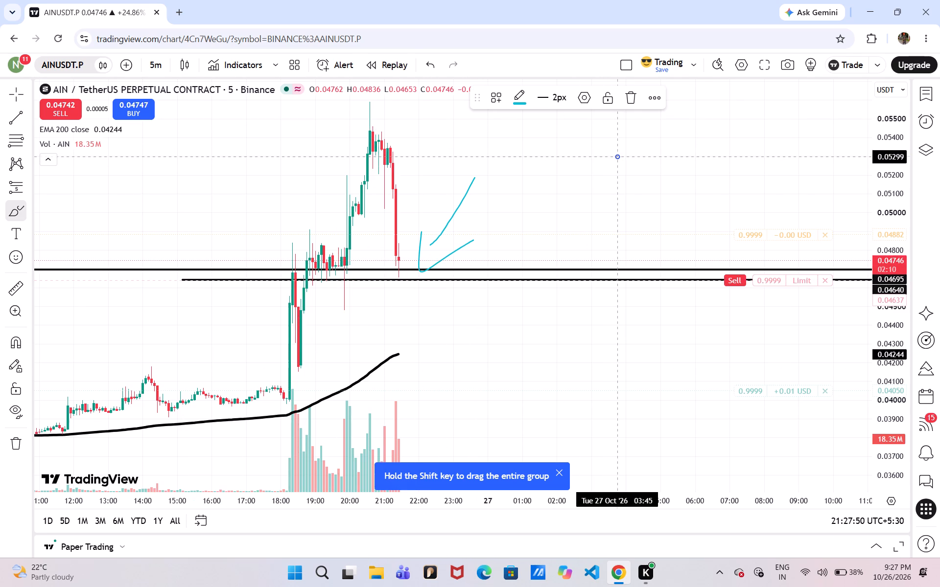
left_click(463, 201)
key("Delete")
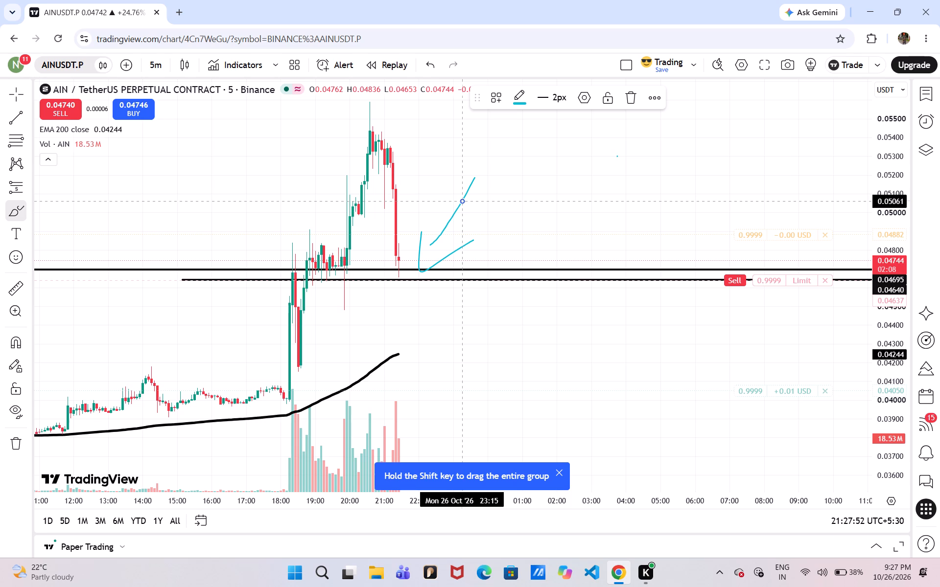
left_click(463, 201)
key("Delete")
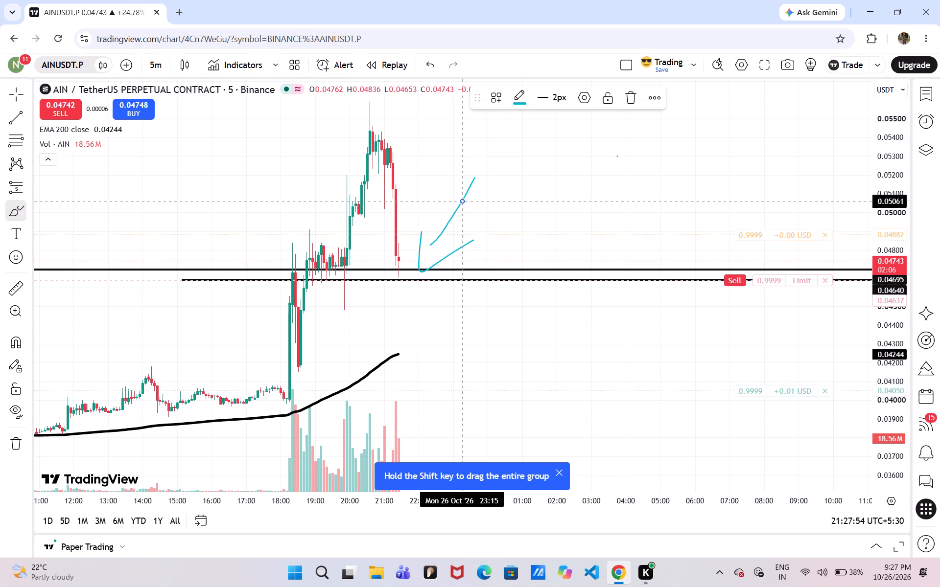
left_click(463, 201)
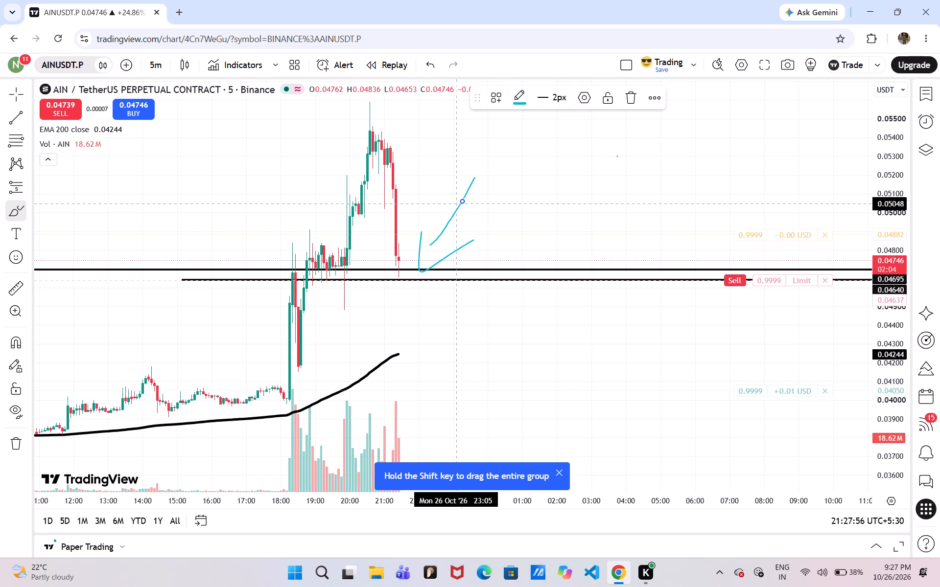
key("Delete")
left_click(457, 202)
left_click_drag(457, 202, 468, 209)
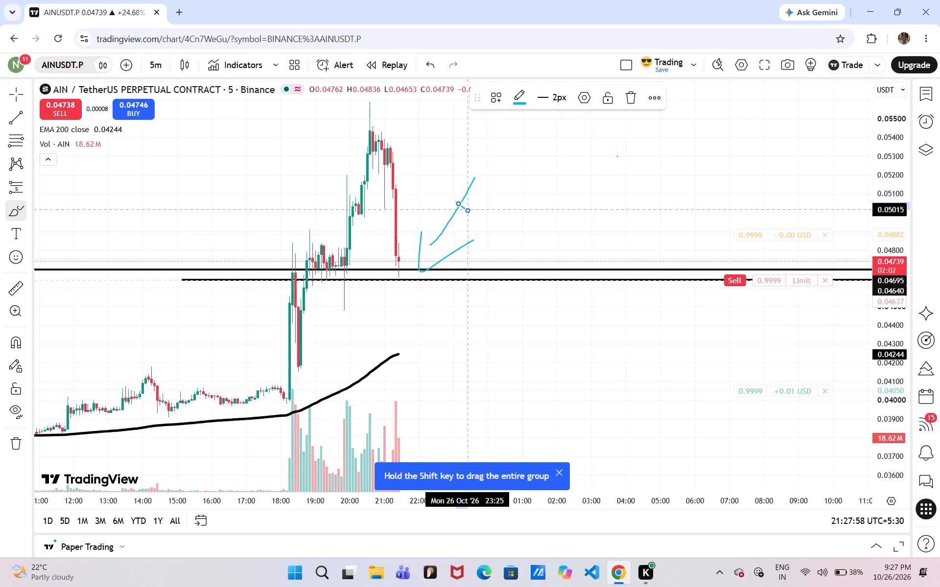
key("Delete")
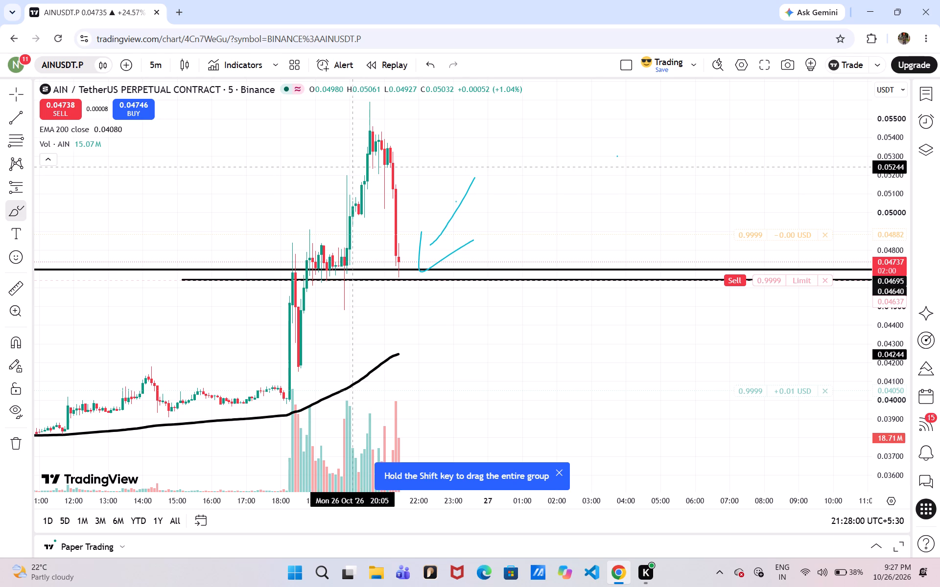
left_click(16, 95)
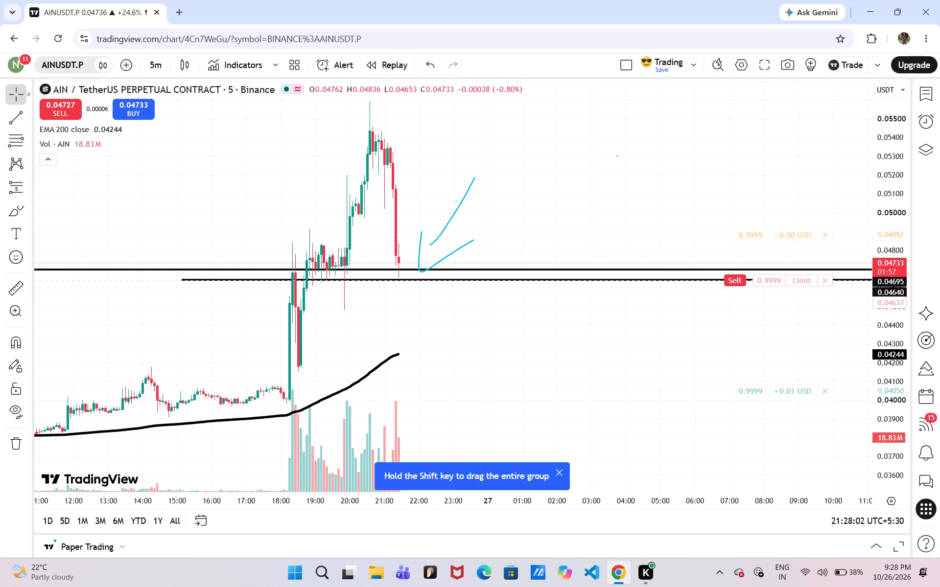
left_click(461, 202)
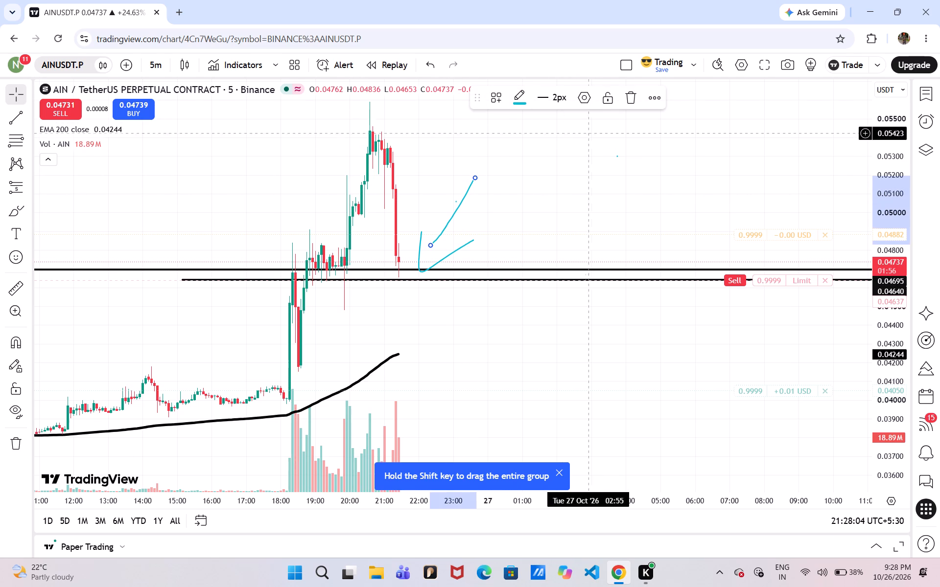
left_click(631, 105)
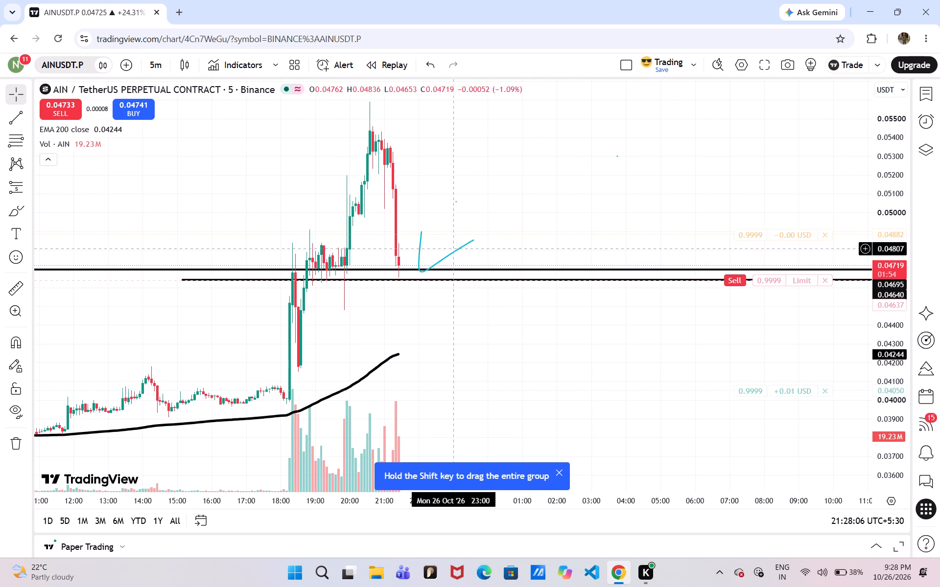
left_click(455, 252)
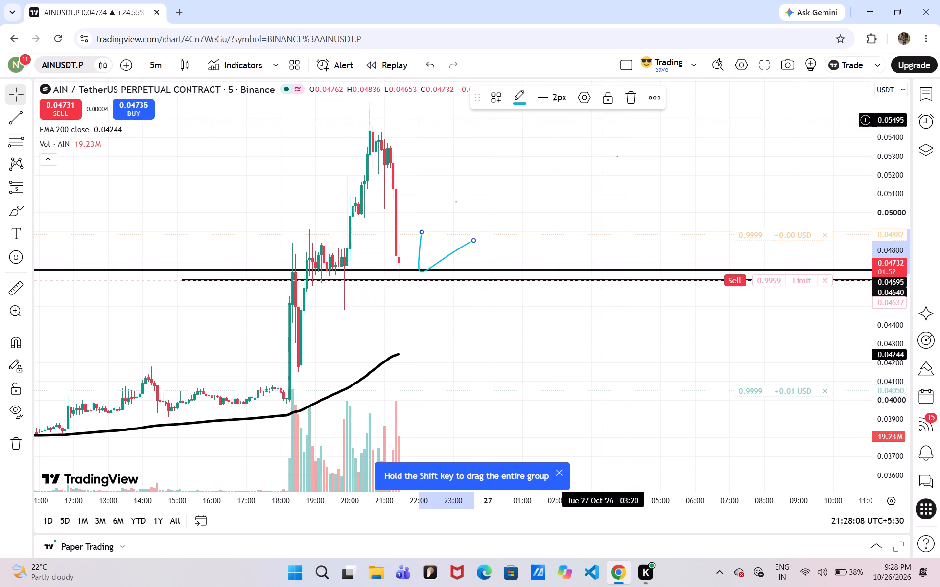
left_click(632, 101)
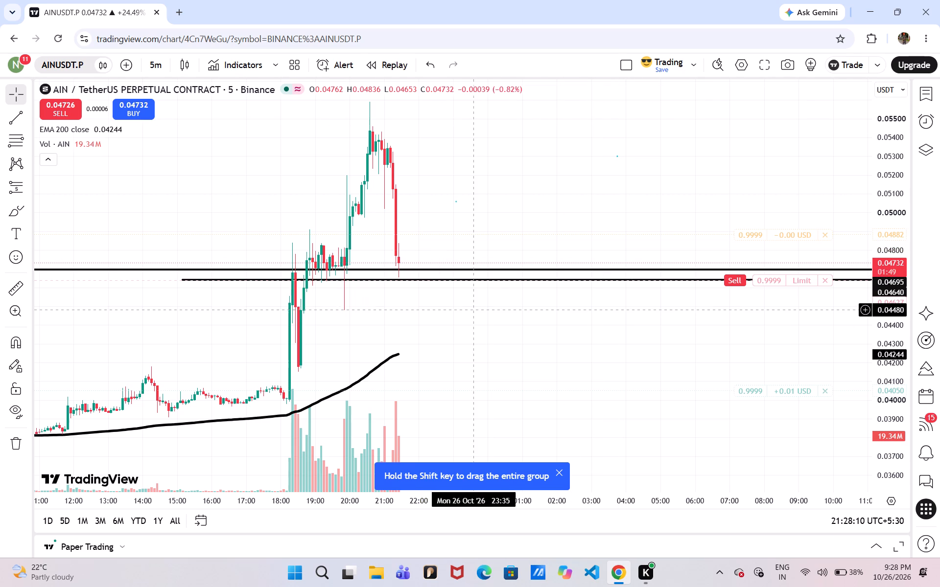
Examine the latest AINUSDT.P five-minute candles up close around the 0.04695 and 0.04640 support lines.
left_click_drag(904, 351, 904, 346)
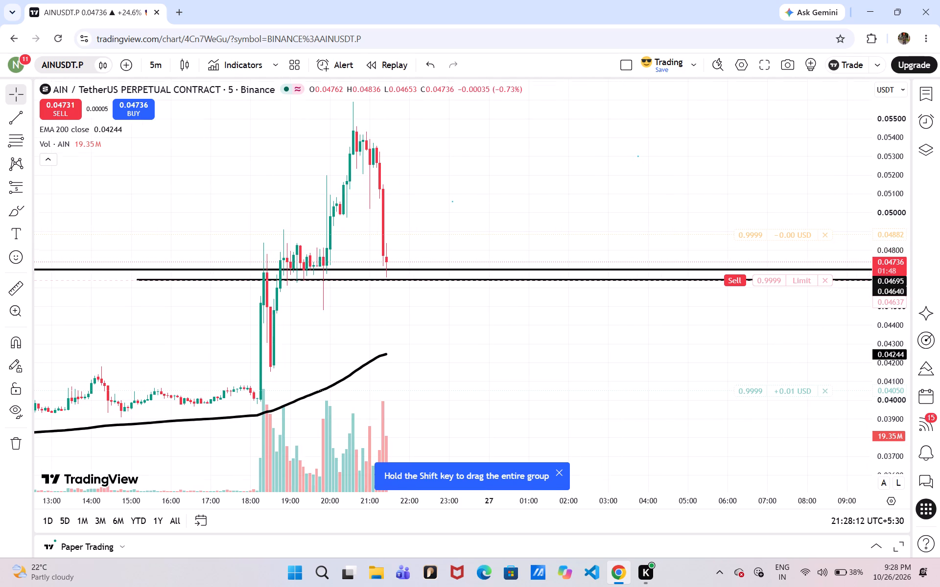
left_click_drag(904, 346, 903, 174)
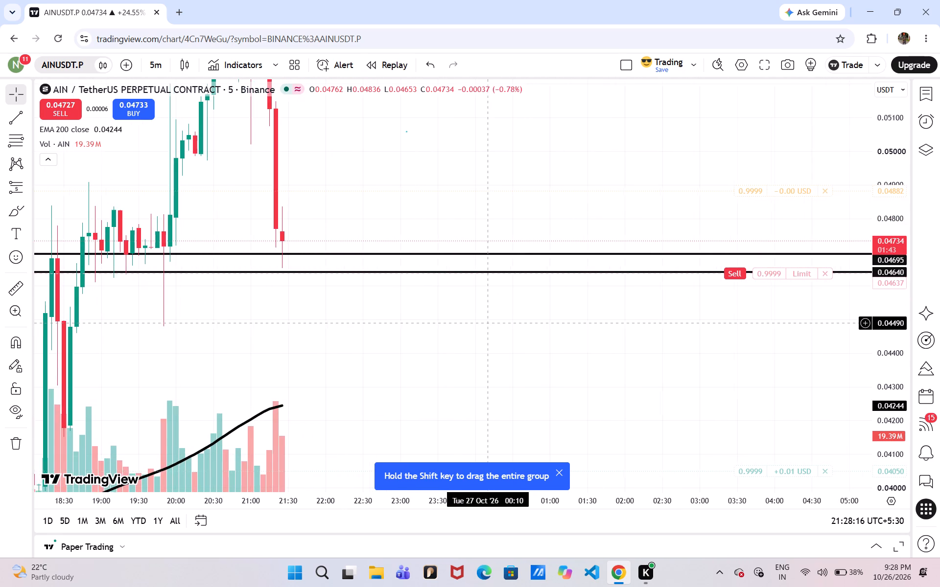
left_click(18, 316)
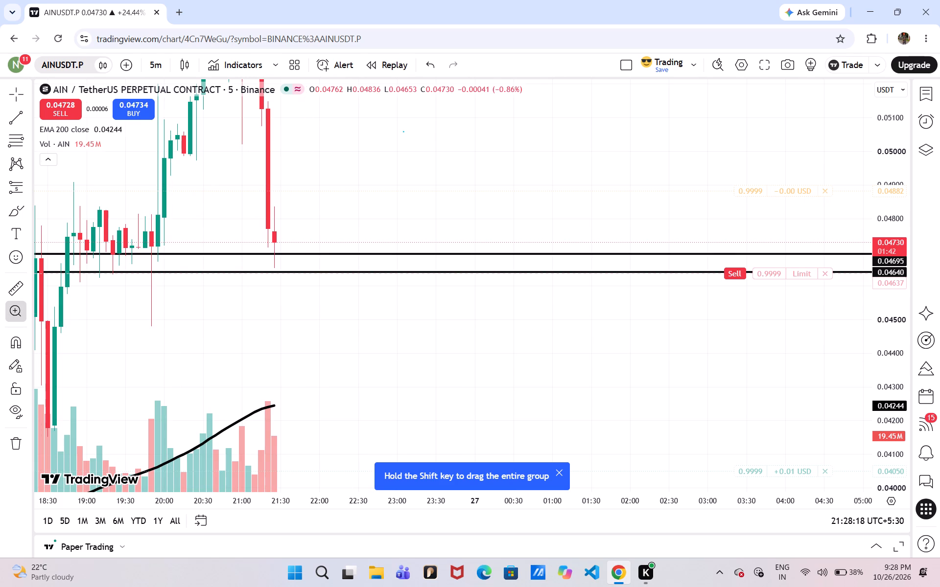
left_click(274, 270)
left_click(275, 267)
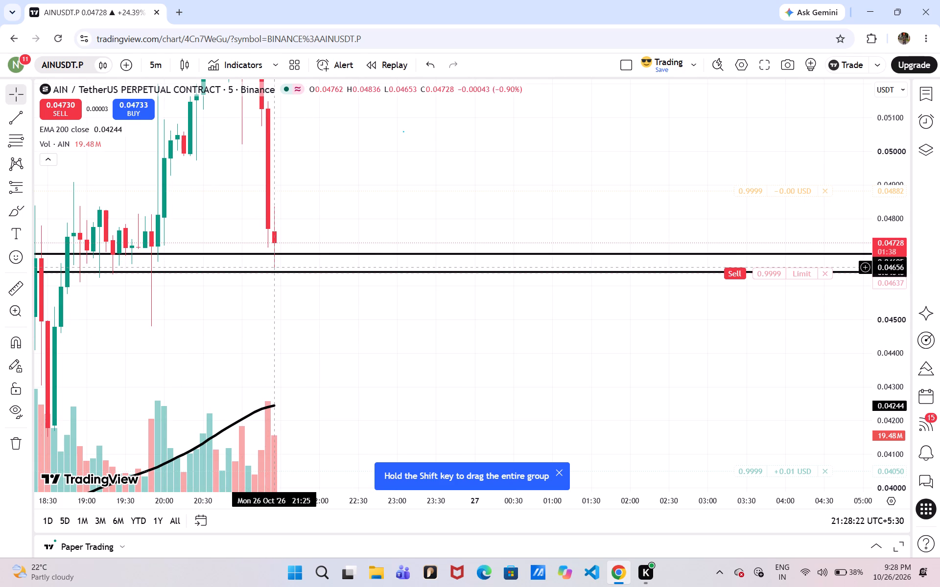
left_click(18, 310)
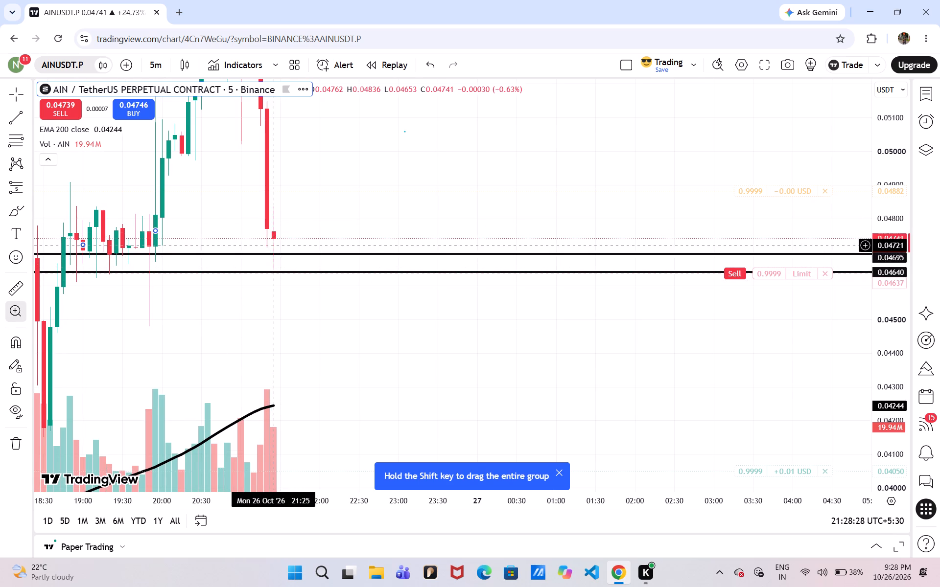
left_click(278, 268)
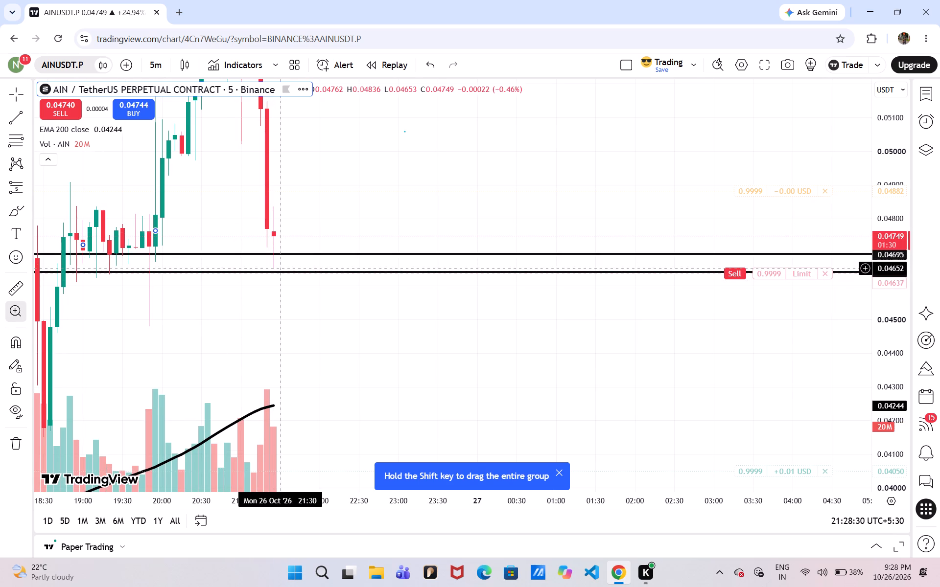
left_click(278, 268)
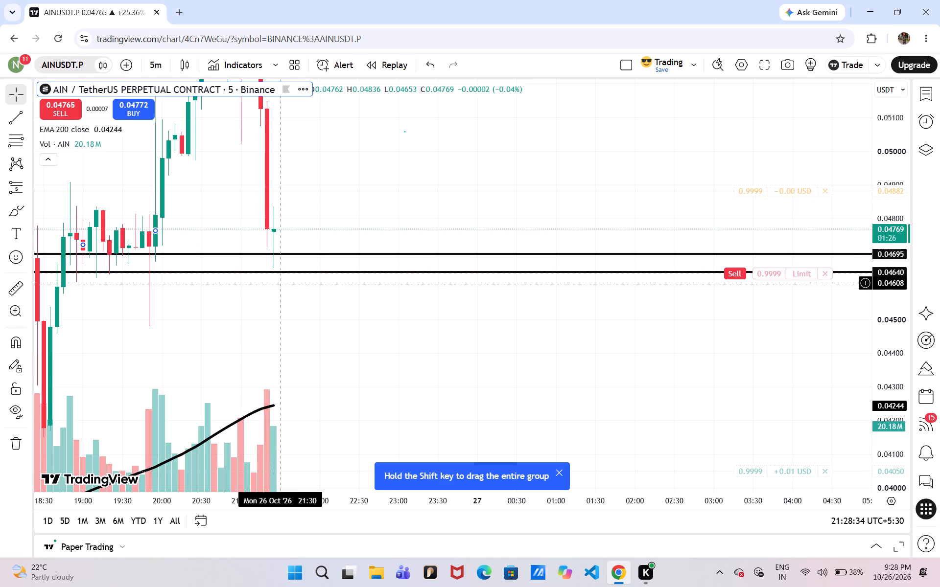
left_click(18, 313)
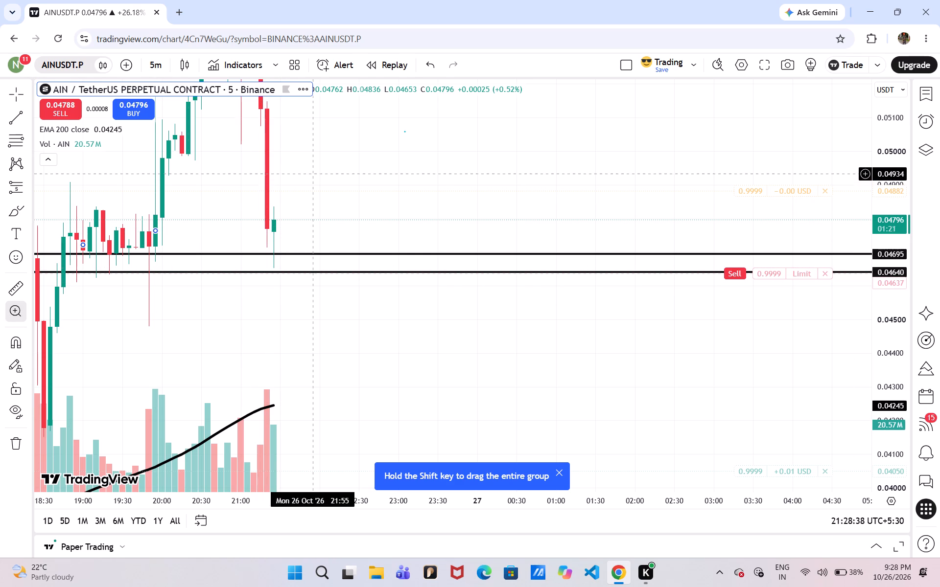
left_click(314, 173)
right_click(314, 173)
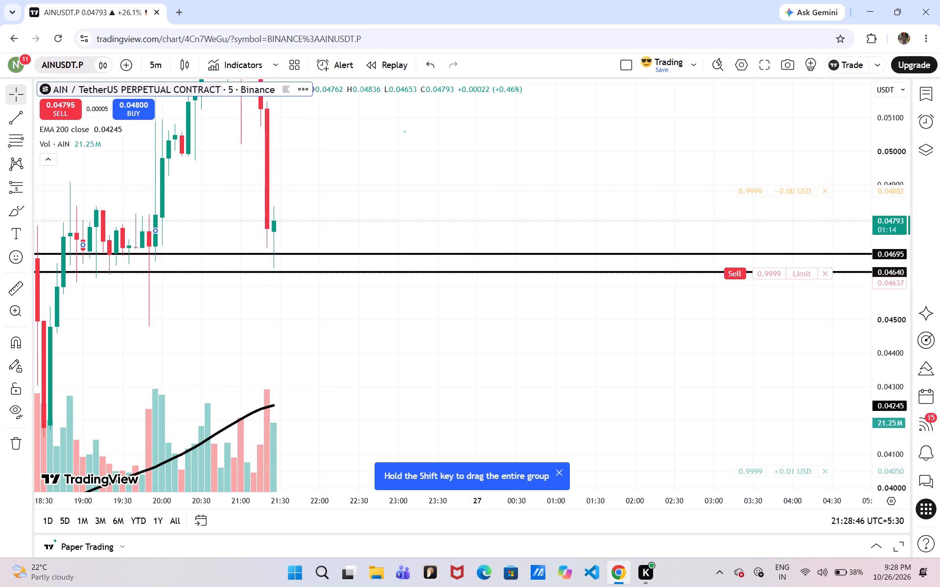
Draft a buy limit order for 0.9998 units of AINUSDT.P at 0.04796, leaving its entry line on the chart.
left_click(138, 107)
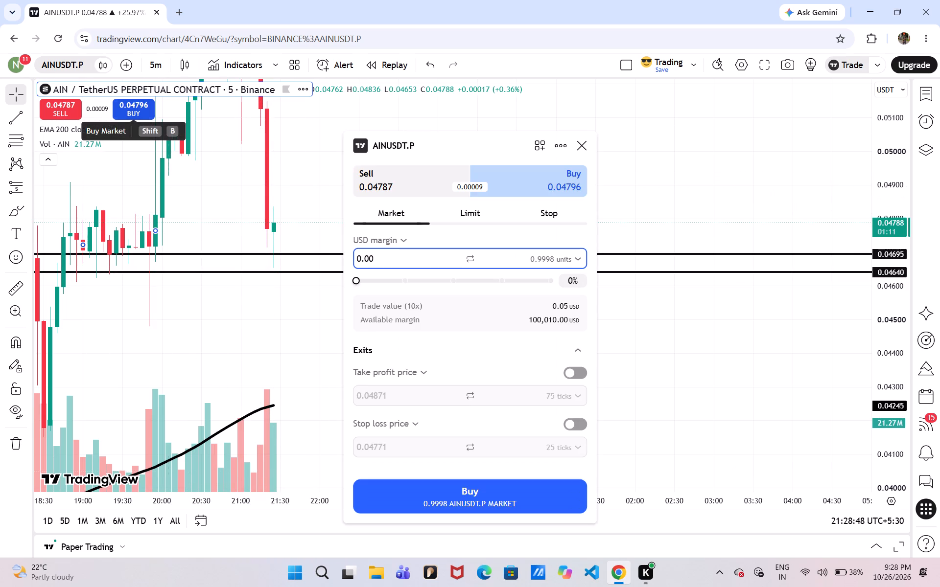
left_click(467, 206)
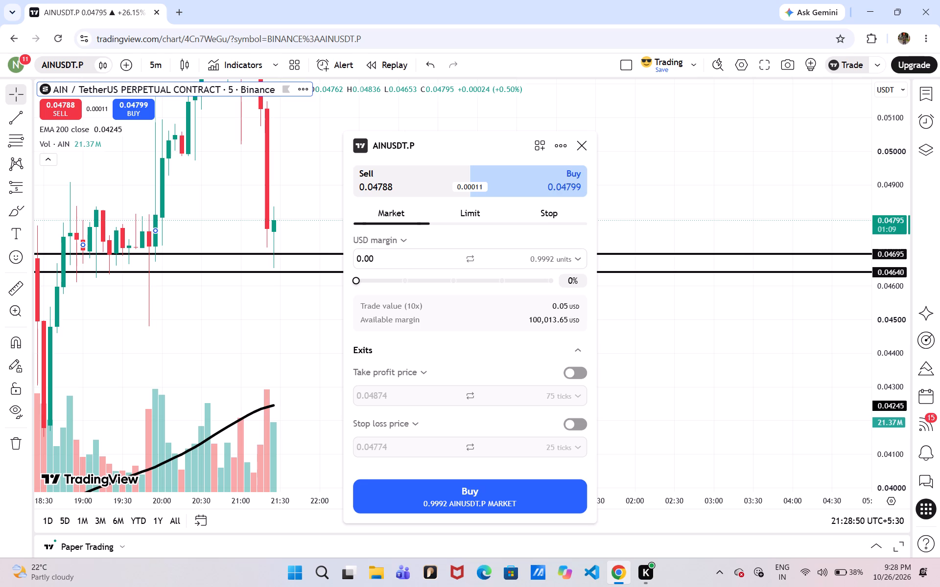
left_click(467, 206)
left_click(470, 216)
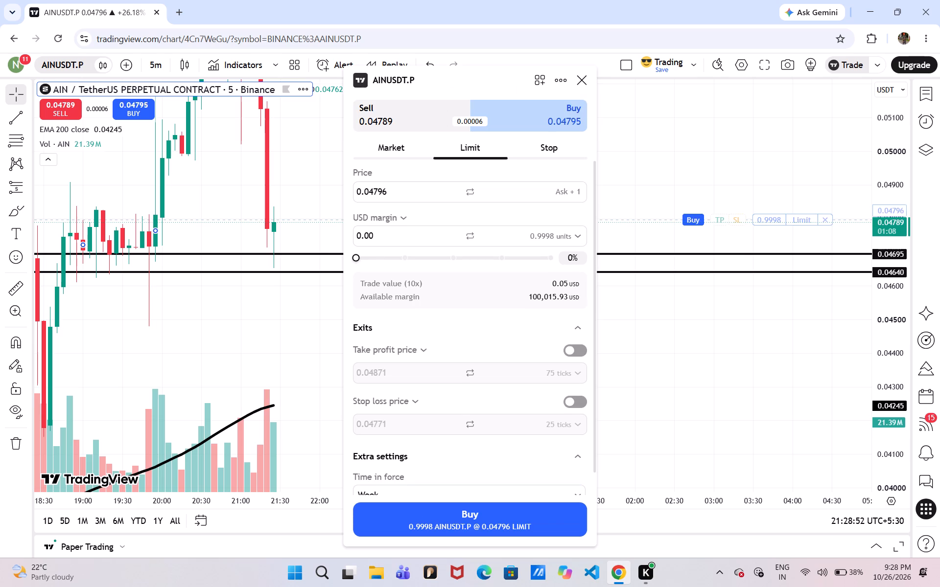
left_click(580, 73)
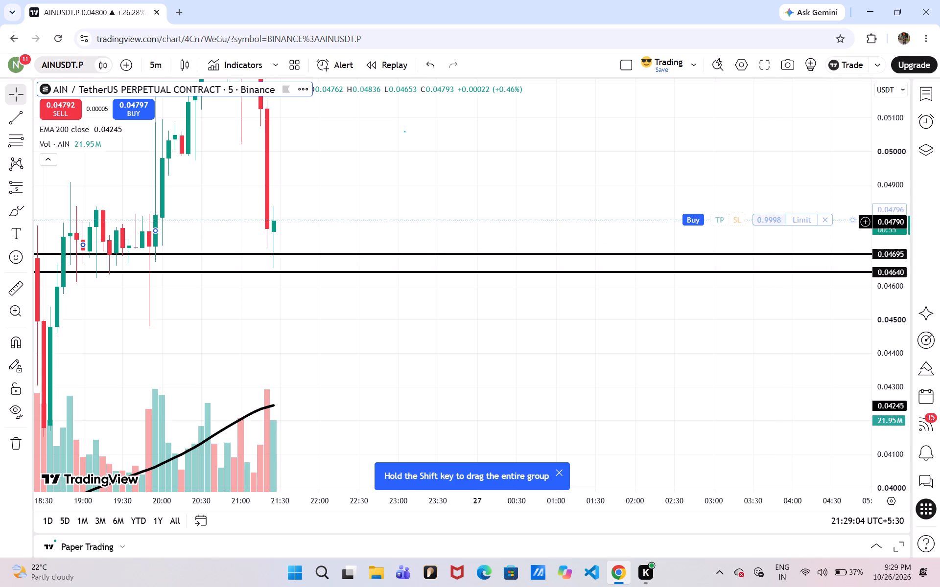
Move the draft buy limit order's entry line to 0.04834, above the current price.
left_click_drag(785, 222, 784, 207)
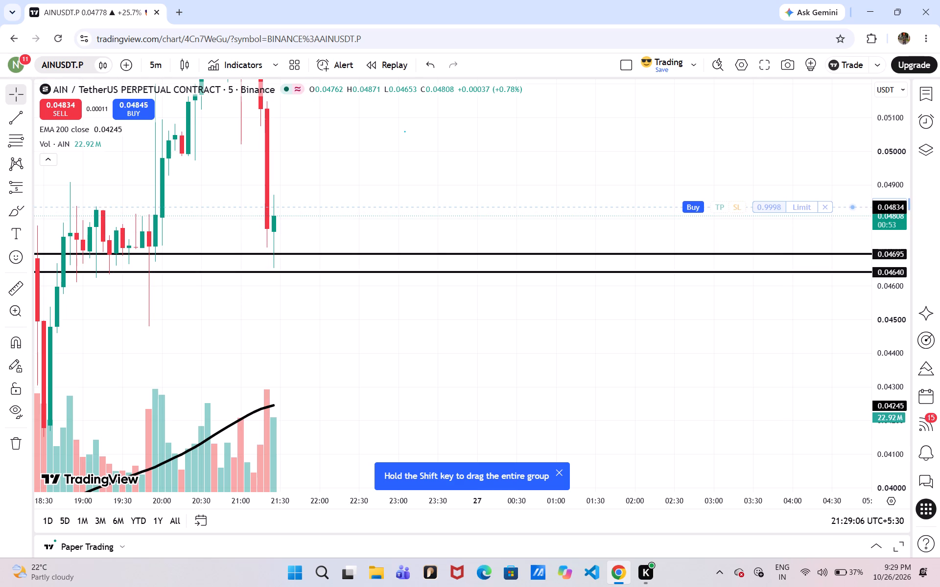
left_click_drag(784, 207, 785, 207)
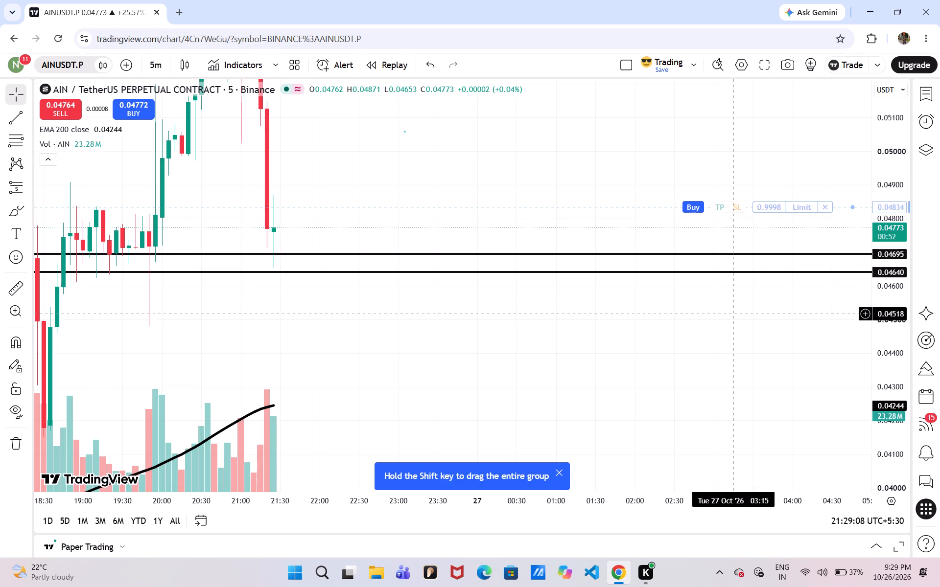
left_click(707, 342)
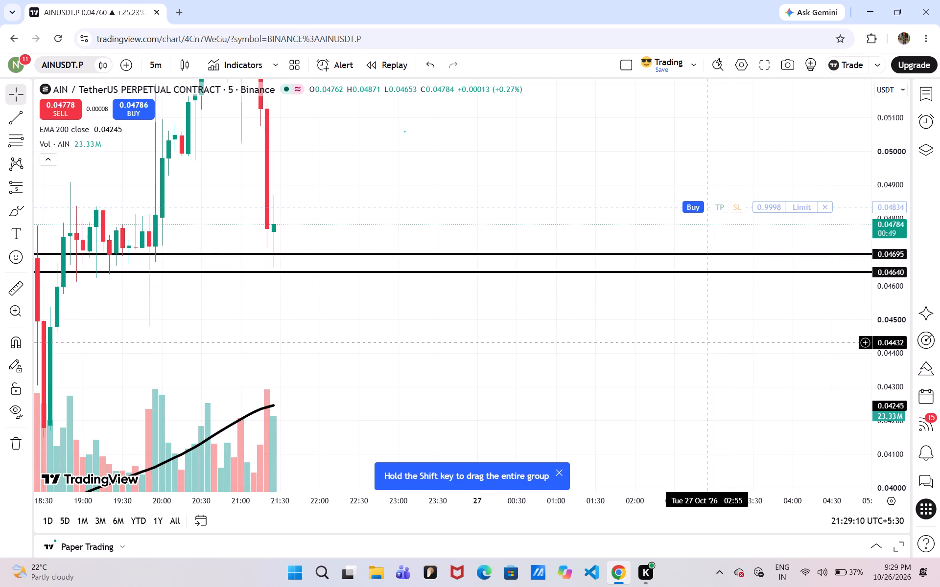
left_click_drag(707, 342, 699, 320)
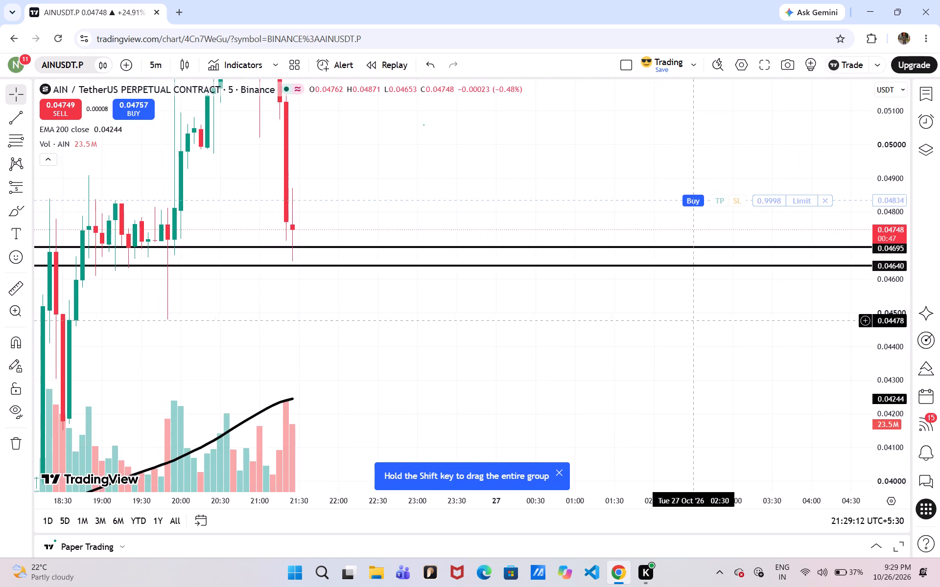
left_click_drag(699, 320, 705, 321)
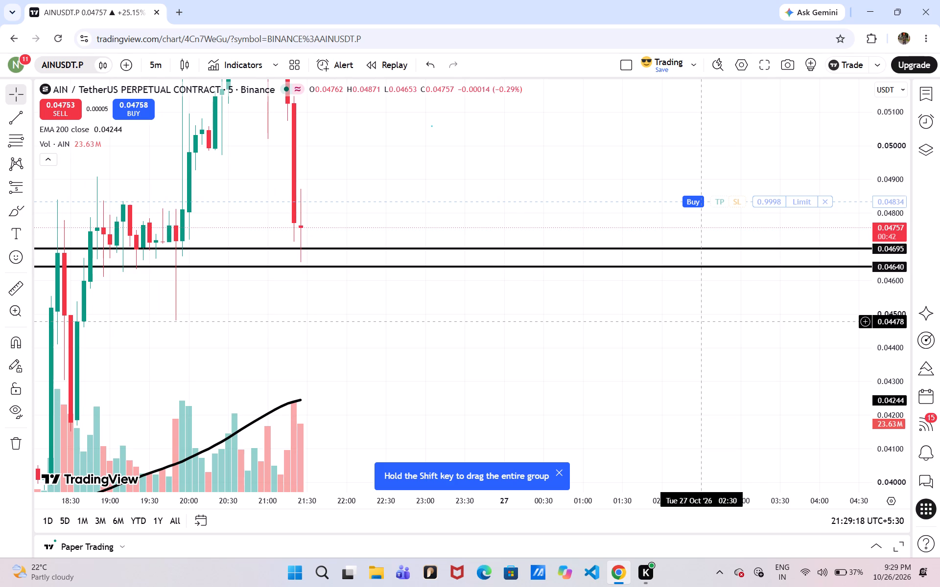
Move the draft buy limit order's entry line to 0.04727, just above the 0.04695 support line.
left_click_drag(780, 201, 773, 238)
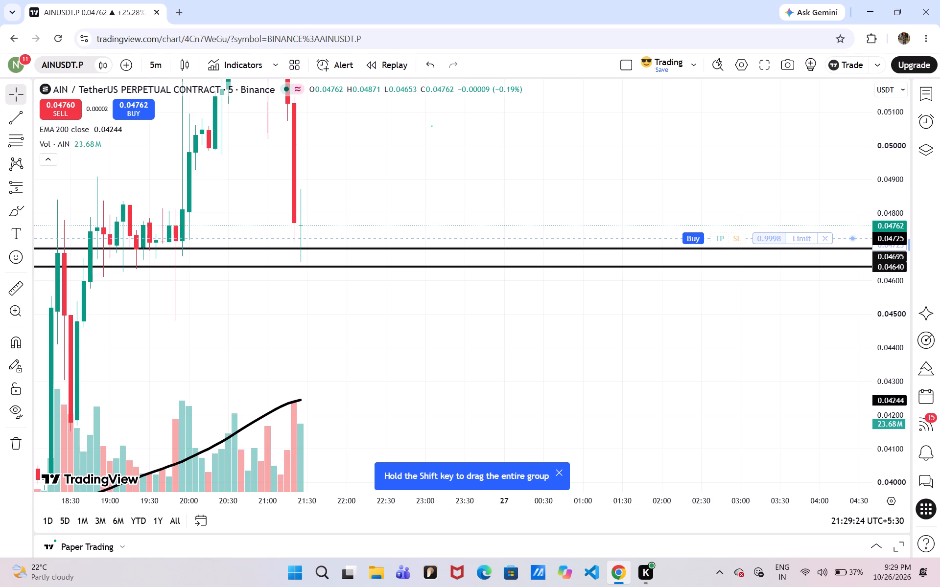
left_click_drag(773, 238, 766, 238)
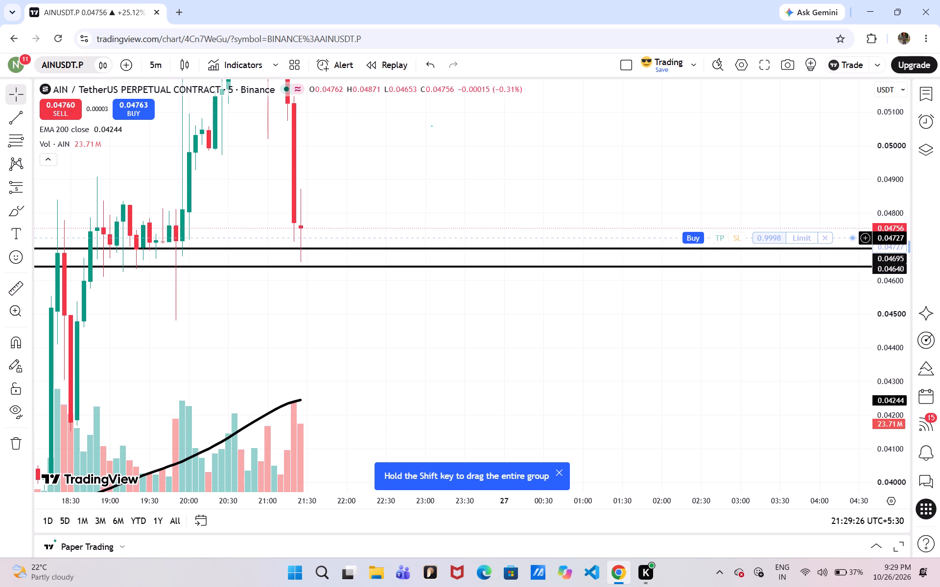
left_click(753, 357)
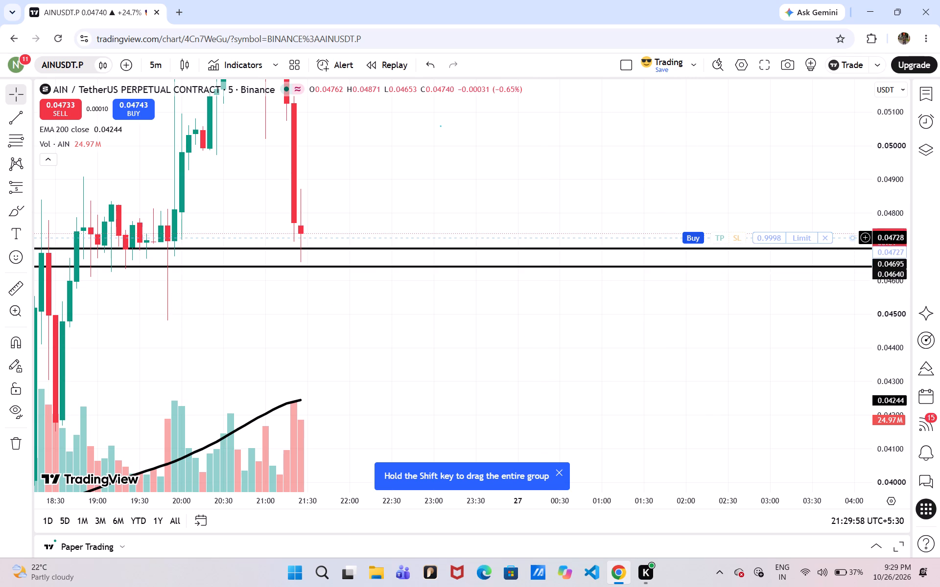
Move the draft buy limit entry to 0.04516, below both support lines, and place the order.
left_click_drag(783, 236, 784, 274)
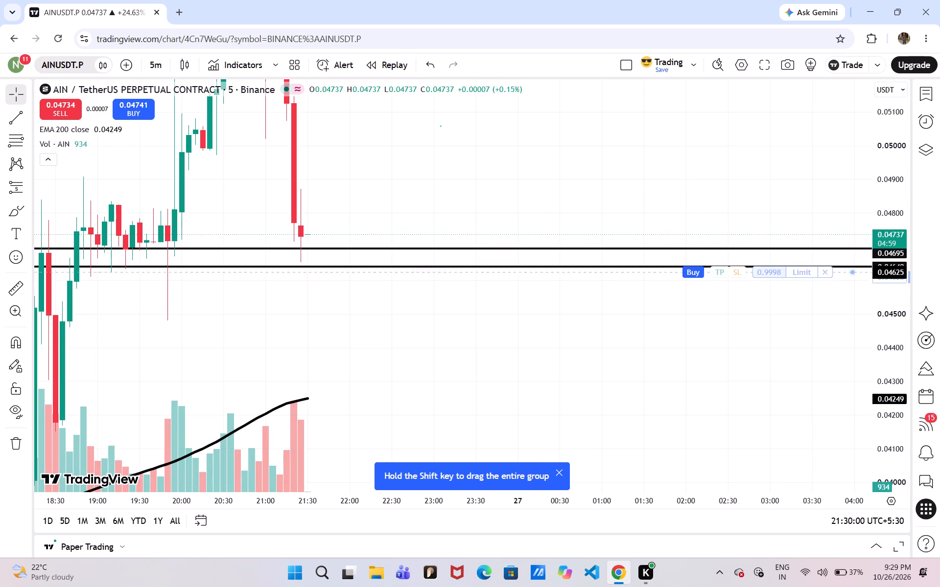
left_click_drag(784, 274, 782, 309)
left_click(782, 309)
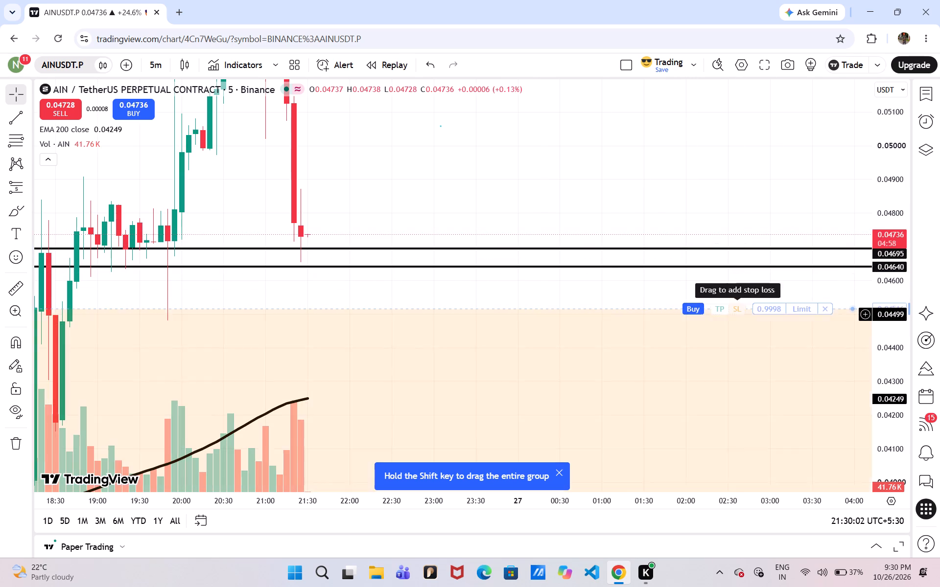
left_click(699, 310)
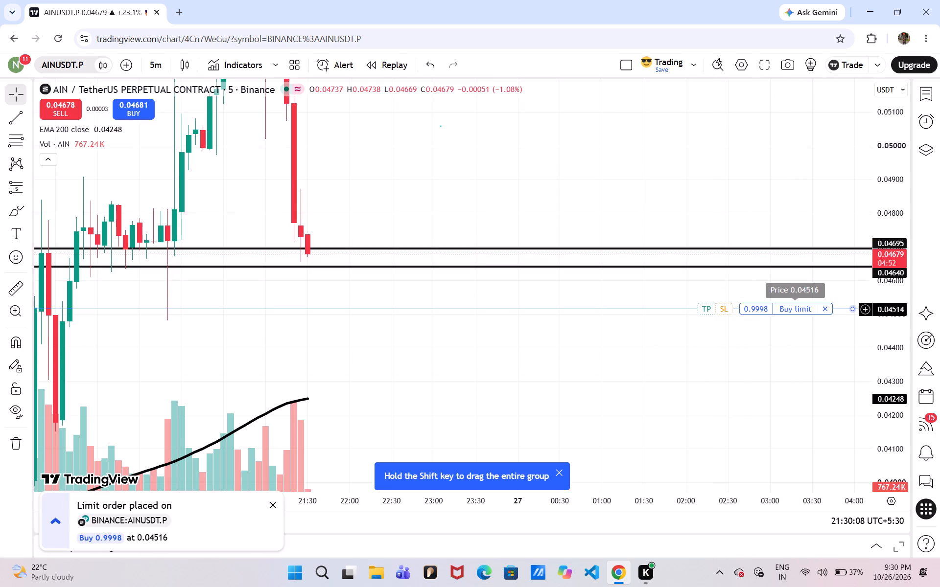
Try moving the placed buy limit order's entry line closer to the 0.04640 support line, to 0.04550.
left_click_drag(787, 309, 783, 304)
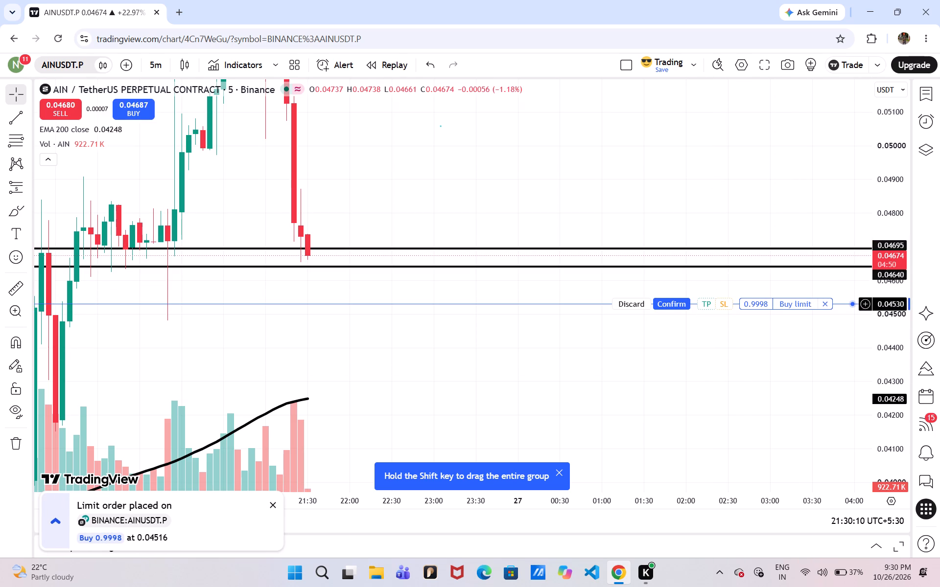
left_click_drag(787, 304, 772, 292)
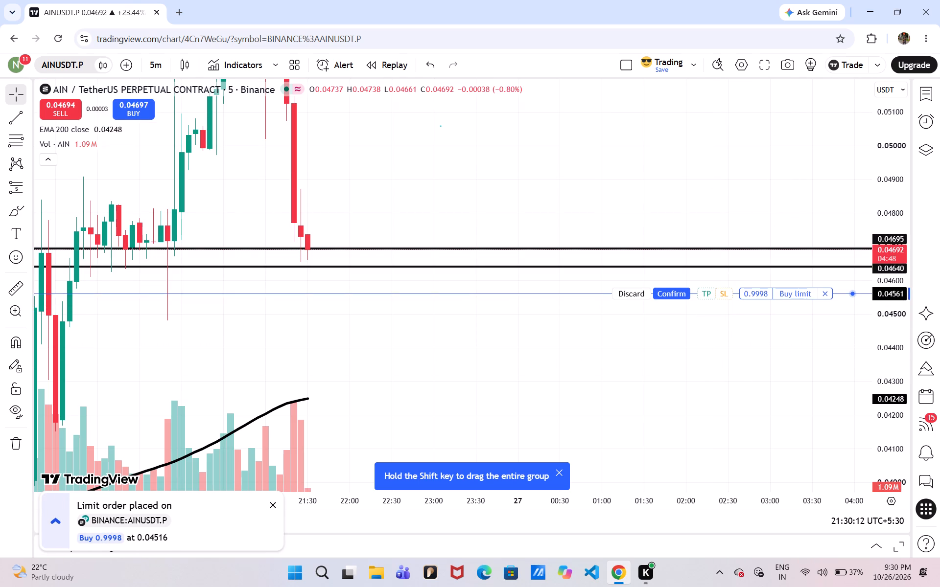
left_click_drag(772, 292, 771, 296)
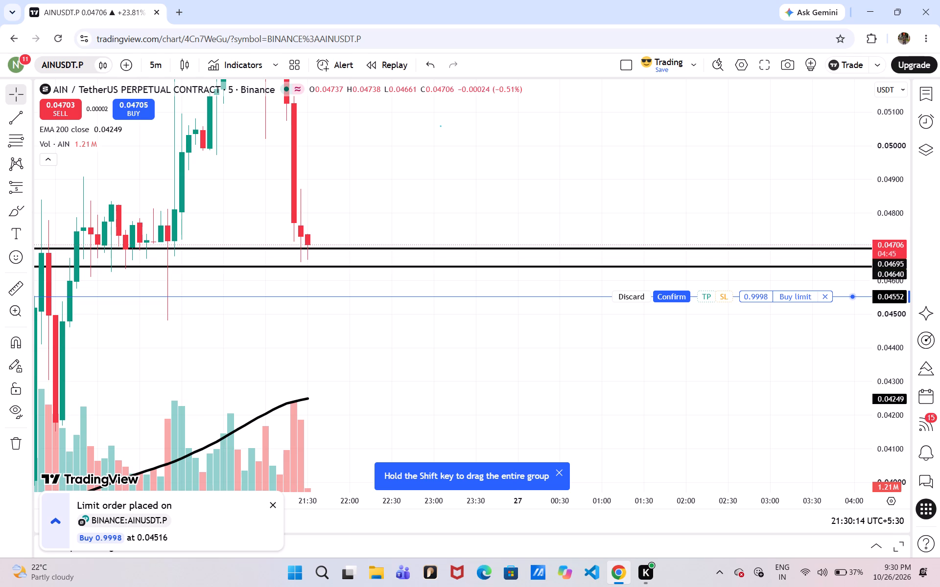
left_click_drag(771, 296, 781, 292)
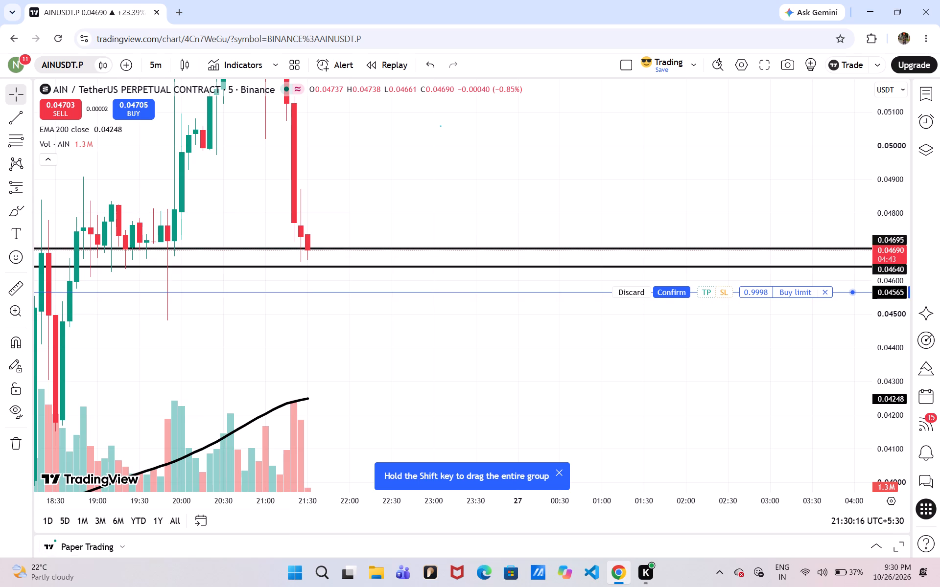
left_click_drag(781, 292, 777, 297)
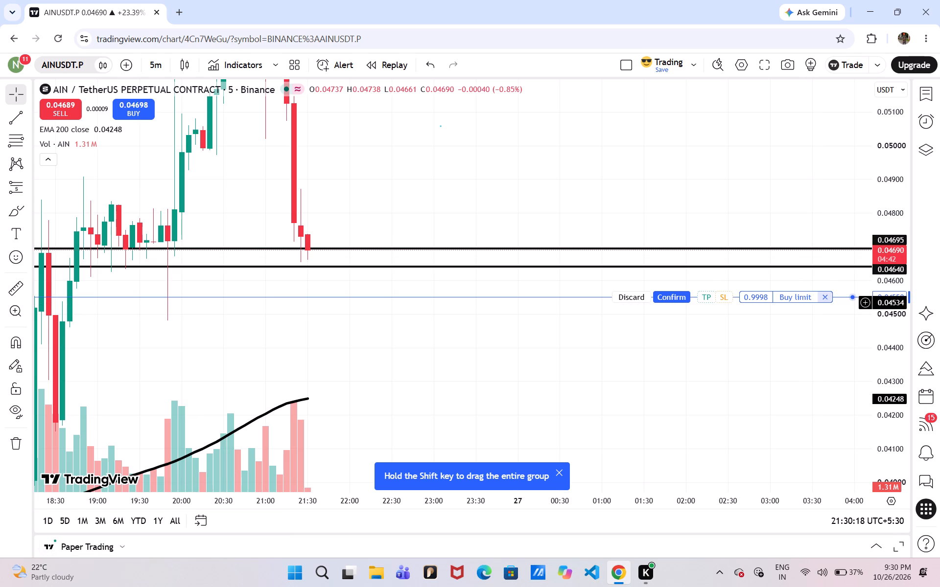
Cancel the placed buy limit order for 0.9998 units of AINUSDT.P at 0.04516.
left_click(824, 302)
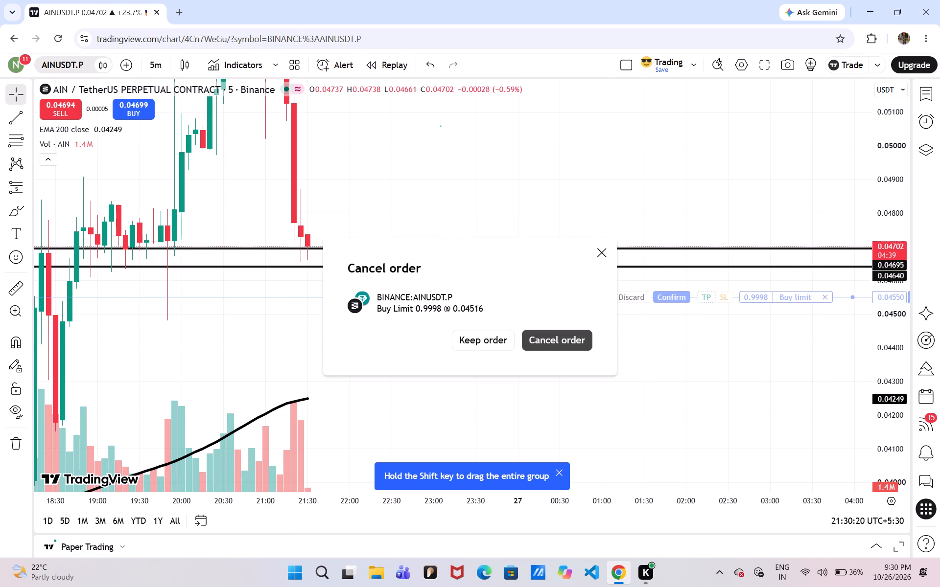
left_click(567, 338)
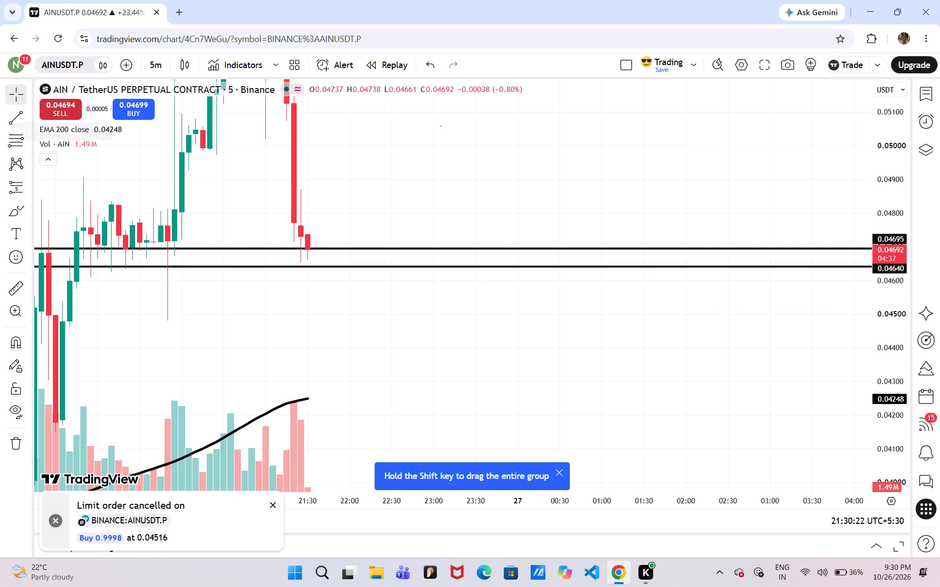
Draft a sell limit order on AINUSDT.P at 0.04694 with a 100 USD margin.
left_click(58, 108)
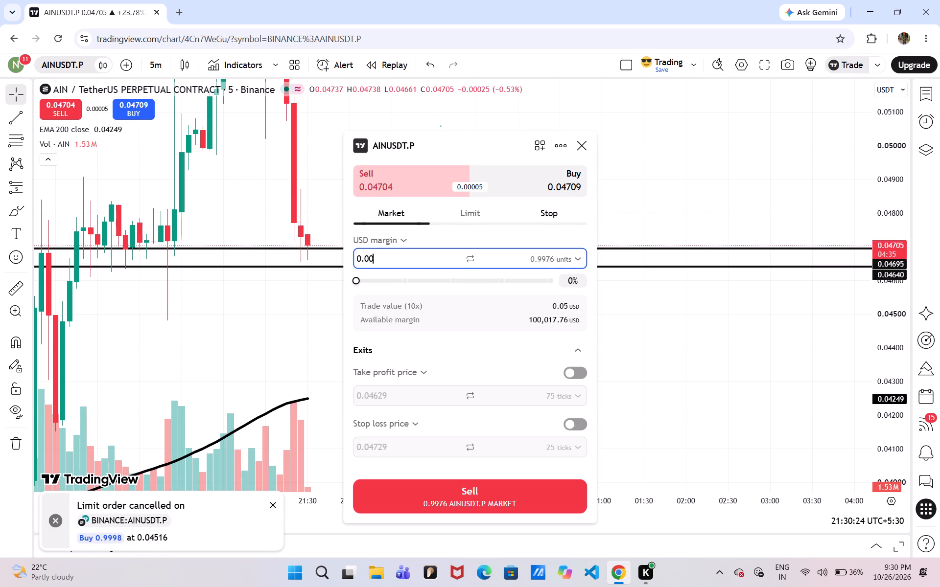
left_click(474, 196)
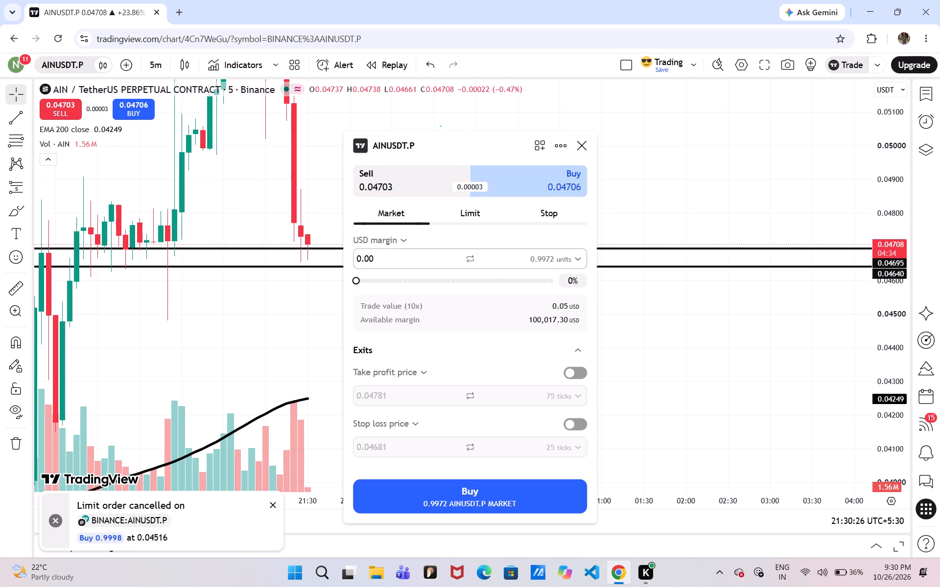
left_click(431, 179)
left_click(466, 208)
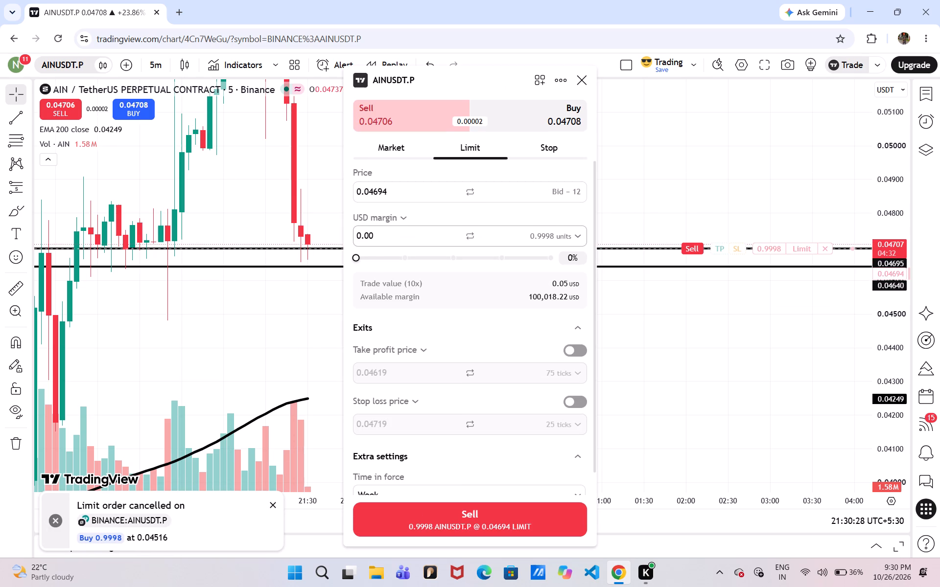
left_click_drag(405, 239, 356, 238)
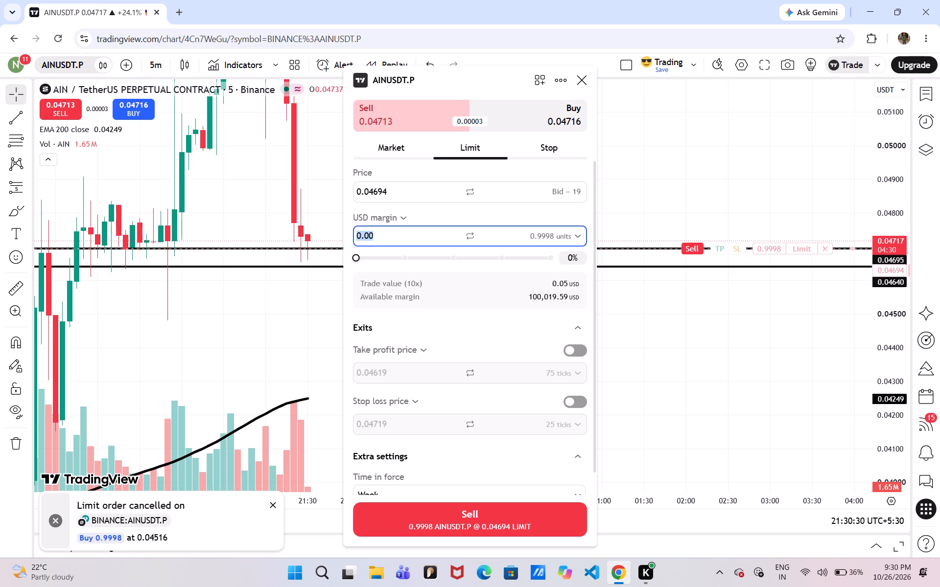
type("100")
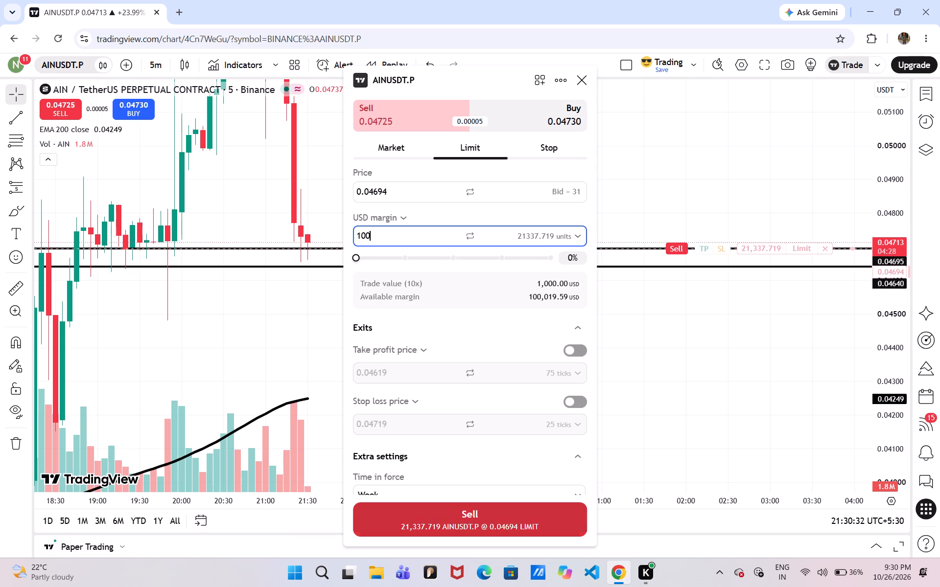
left_click(575, 83)
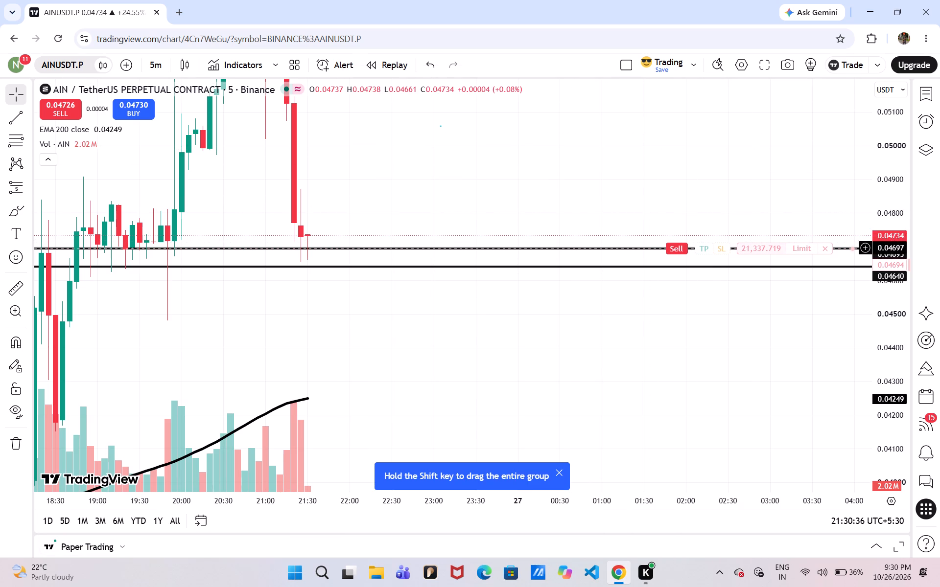
Move the draft sell limit entry to 0.04627, just below the 0.04640 support line, and place the order.
left_click_drag(754, 246, 754, 275)
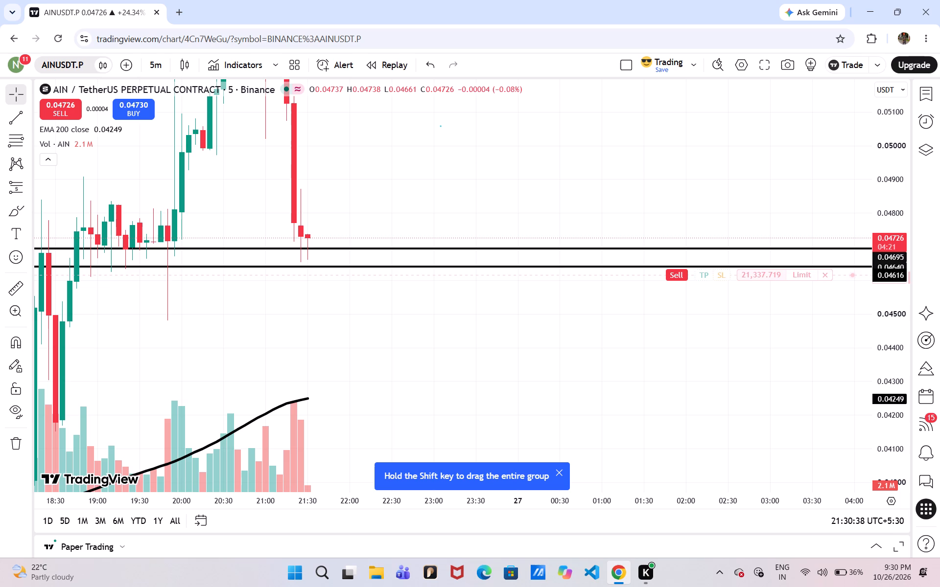
left_click_drag(754, 275, 755, 273)
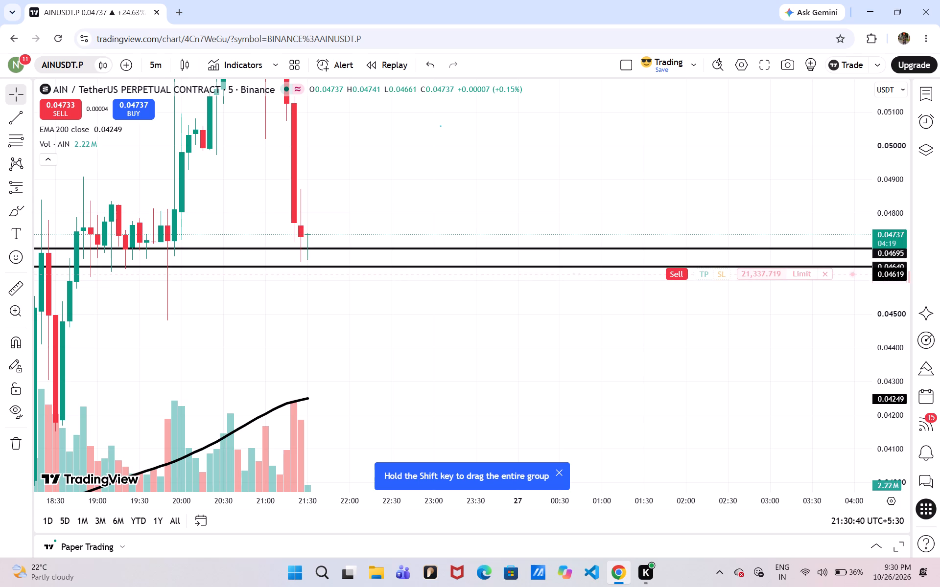
left_click_drag(755, 273, 755, 271)
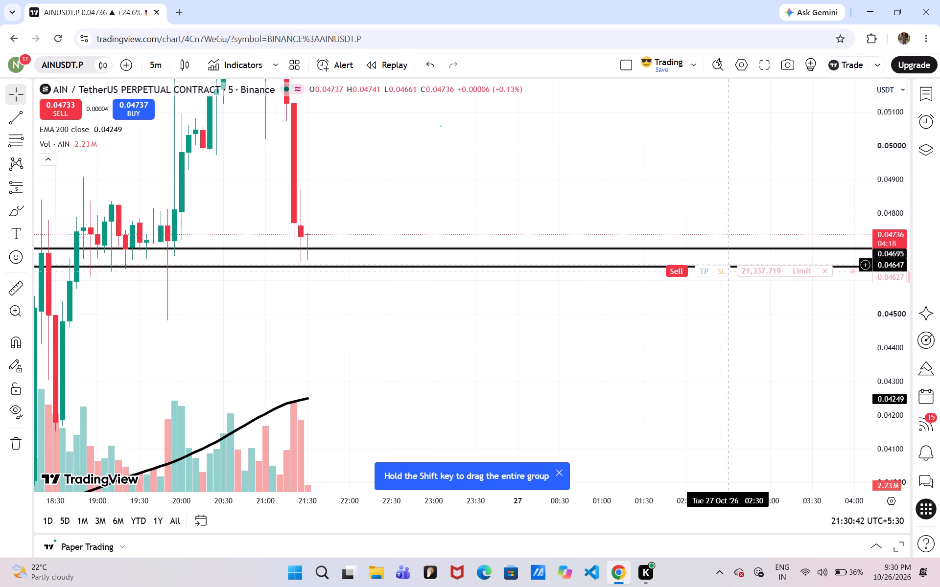
left_click(680, 274)
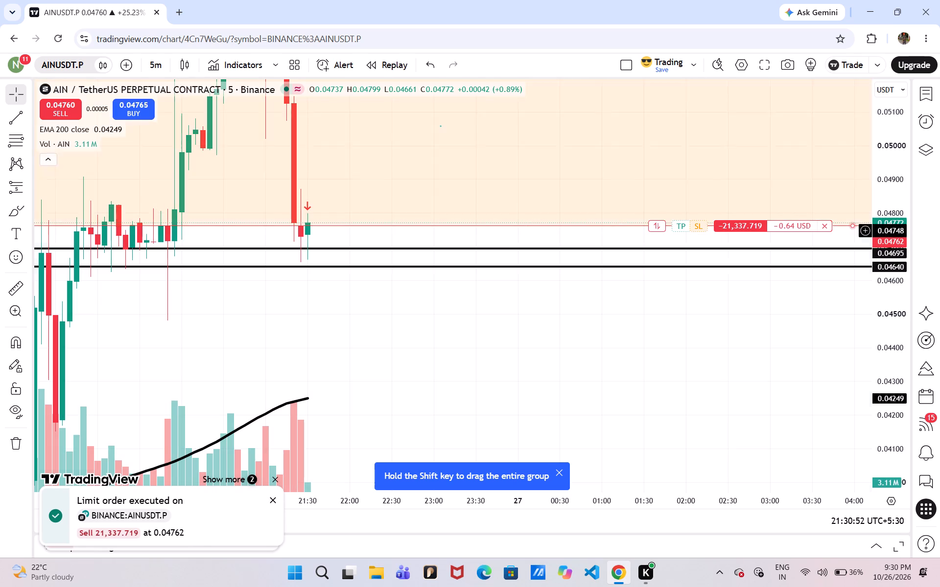
Close the entire short position of 21,337.719 units on AINUSDT.P.
left_click(827, 231)
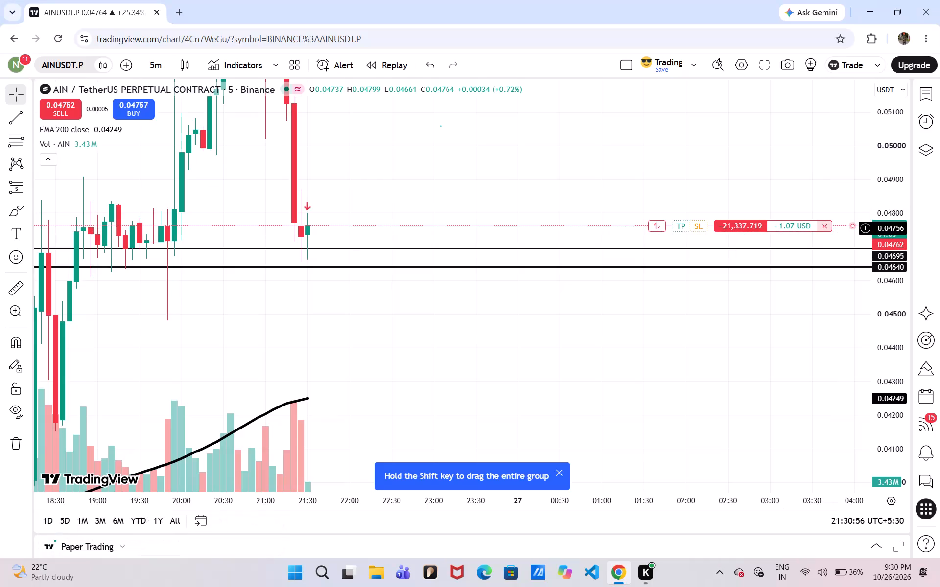
left_click(828, 228)
left_click(559, 348)
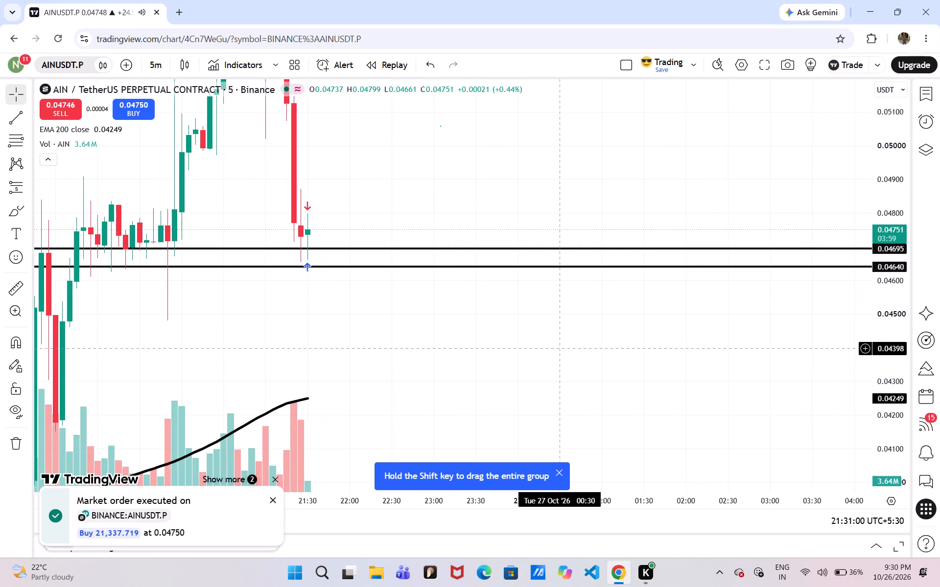
Draft another AINUSDT.P sell limit order with a 101.15 USD margin and move its entry to 0.04614, below both support lines.
left_click(50, 98)
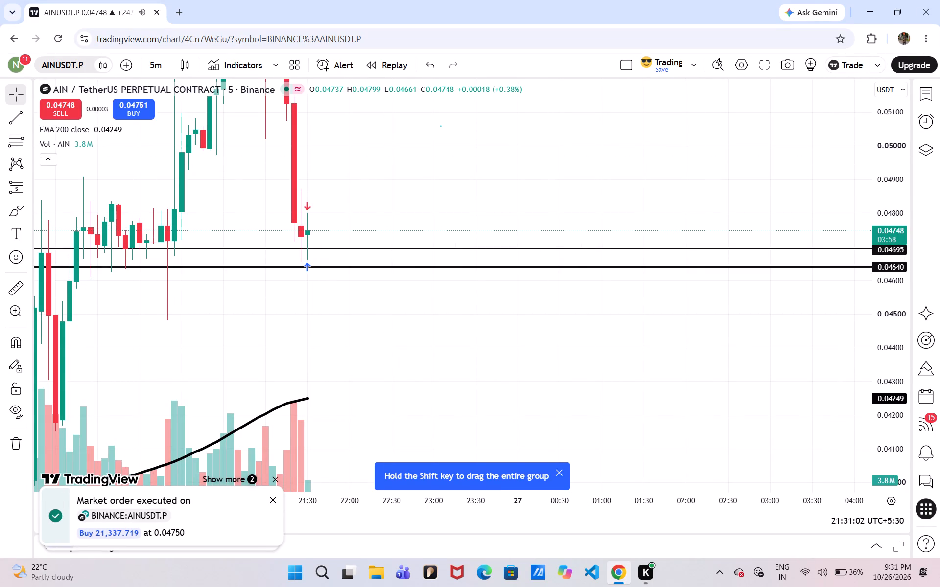
left_click(62, 105)
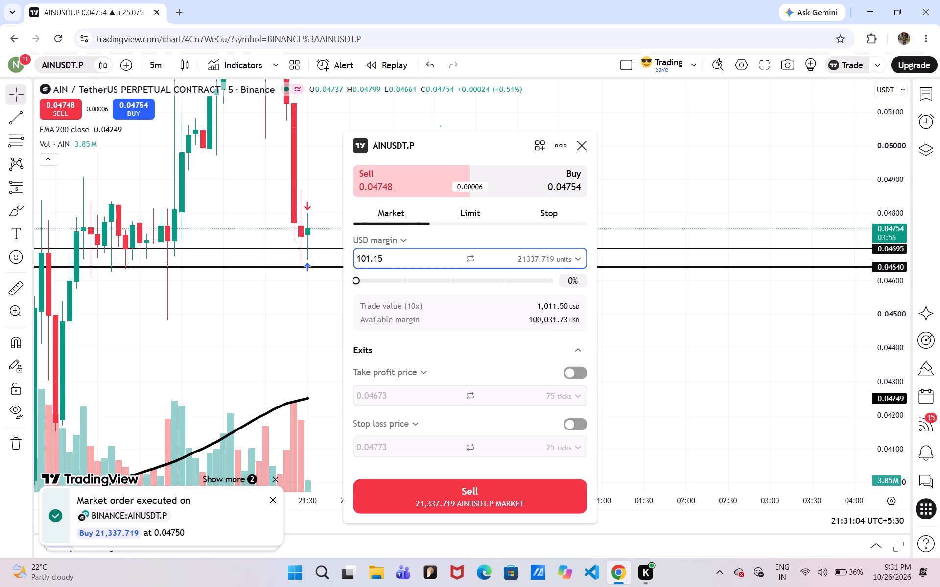
left_click(479, 203)
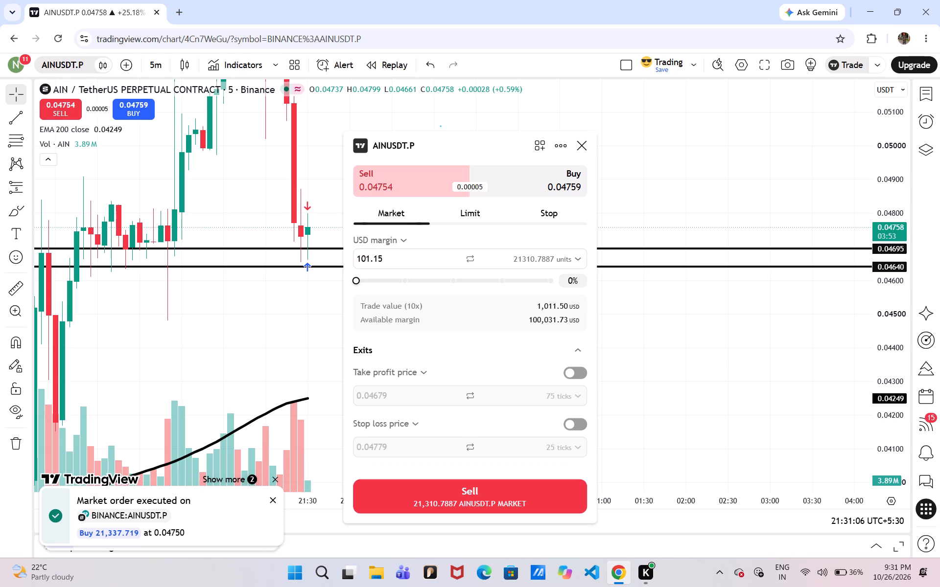
left_click(473, 209)
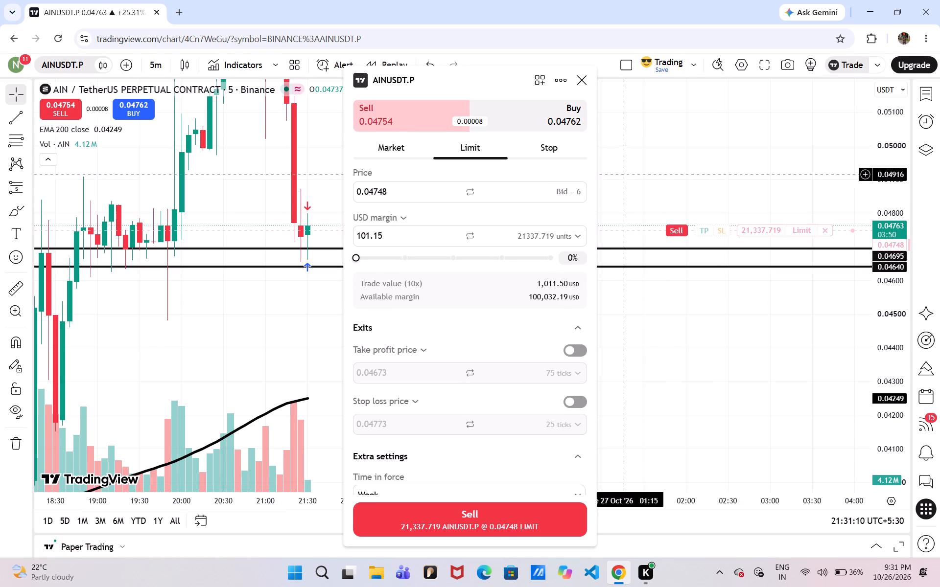
left_click_drag(759, 231, 759, 251)
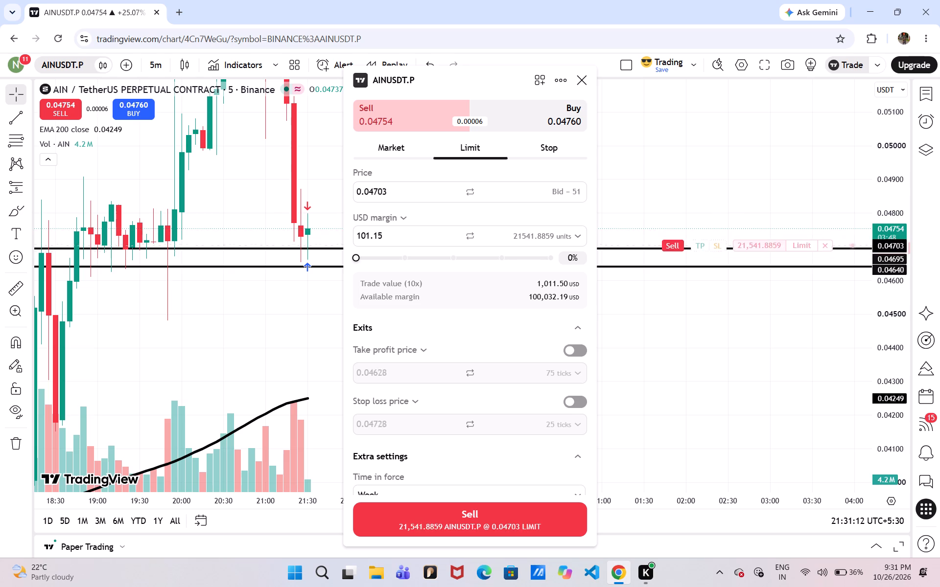
left_click_drag(759, 251, 758, 275)
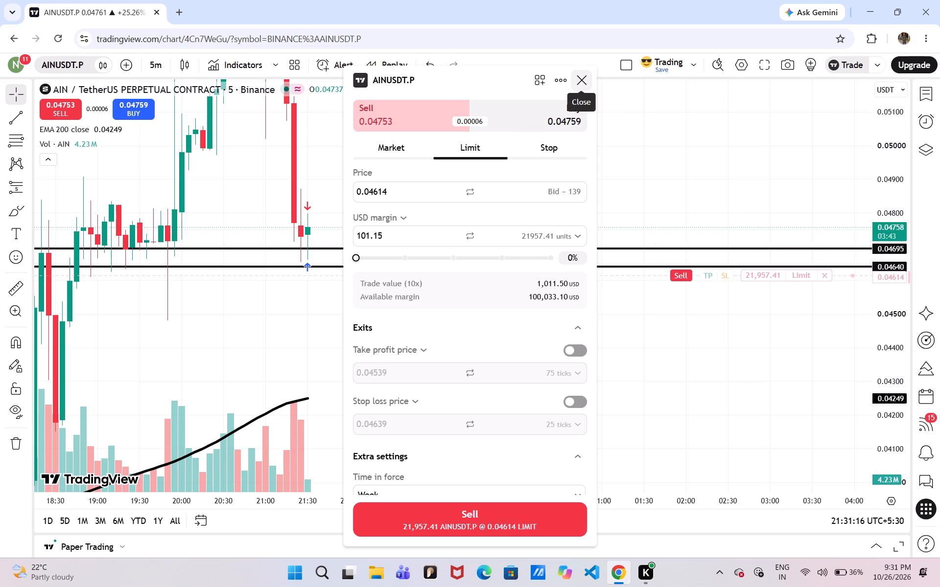
left_click(581, 79)
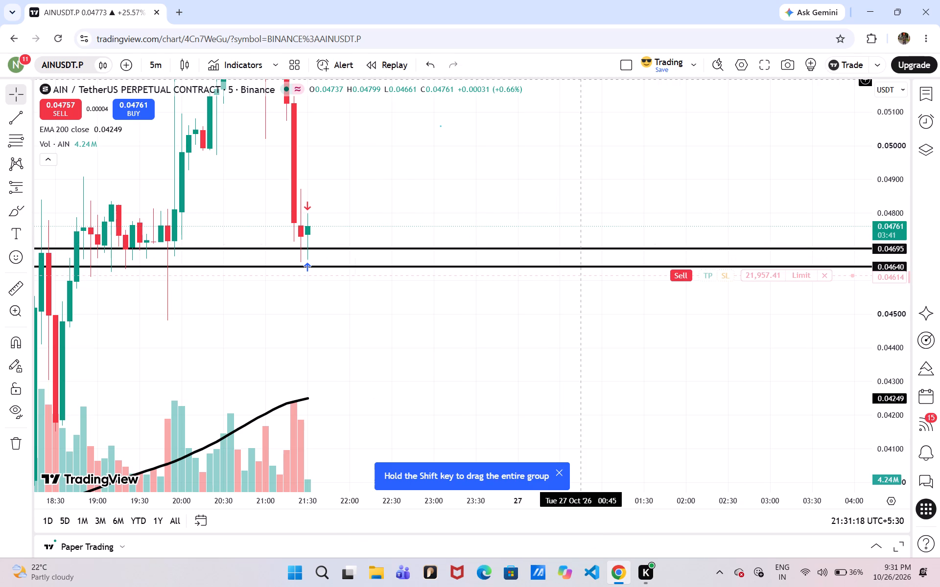
Move the draft sell limit entry above the current price to 0.04845 and place the order for 21,957.41 units.
left_click_drag(764, 276, 759, 198)
left_click(759, 198)
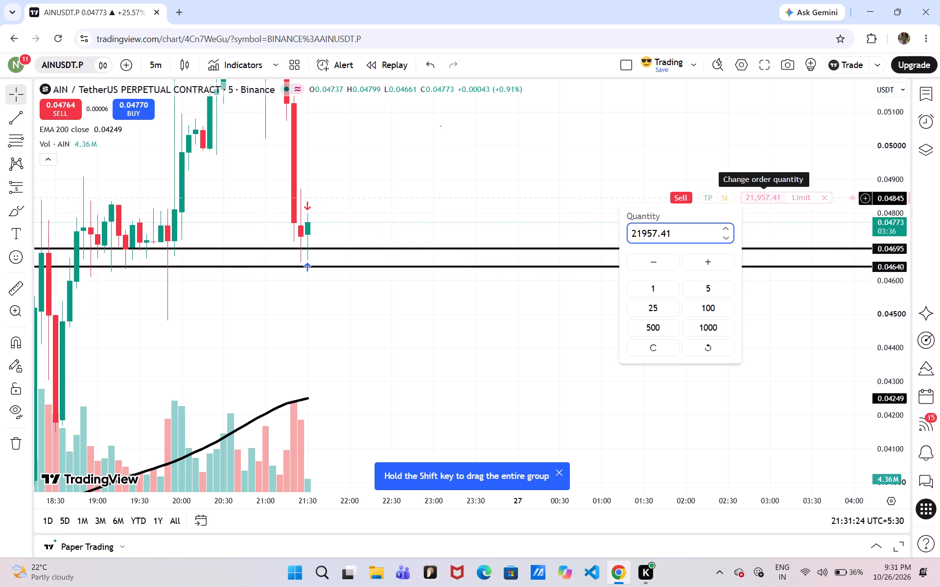
left_click(759, 198)
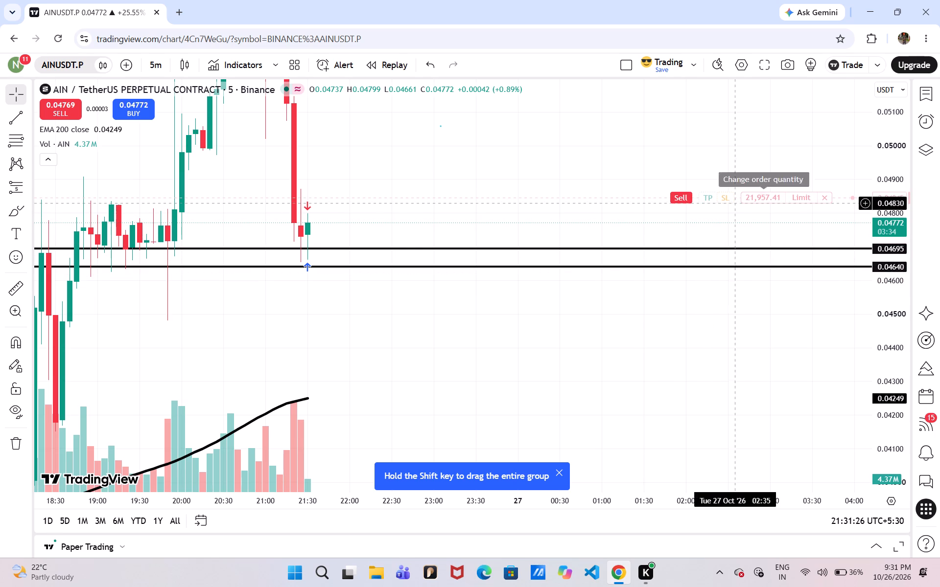
left_click(799, 199)
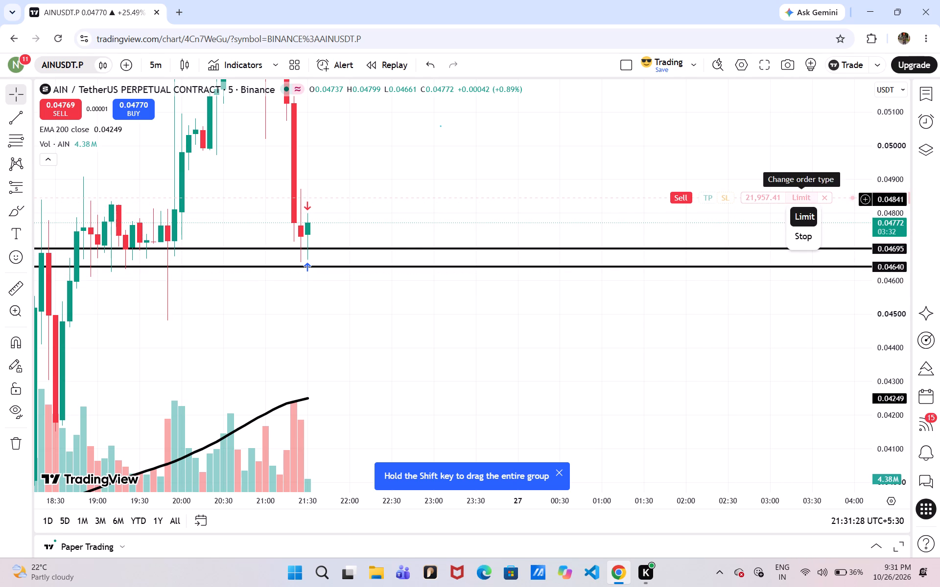
left_click(757, 223)
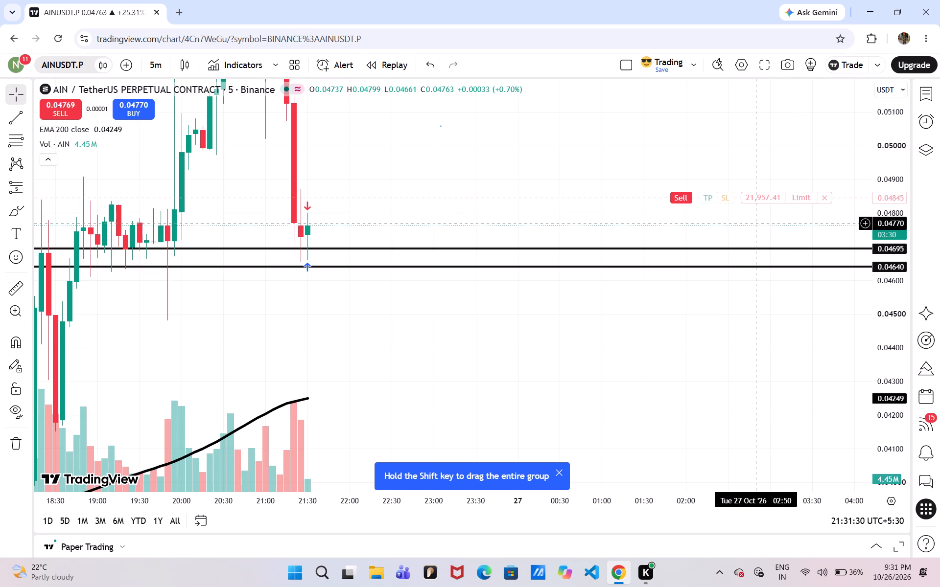
left_click(688, 199)
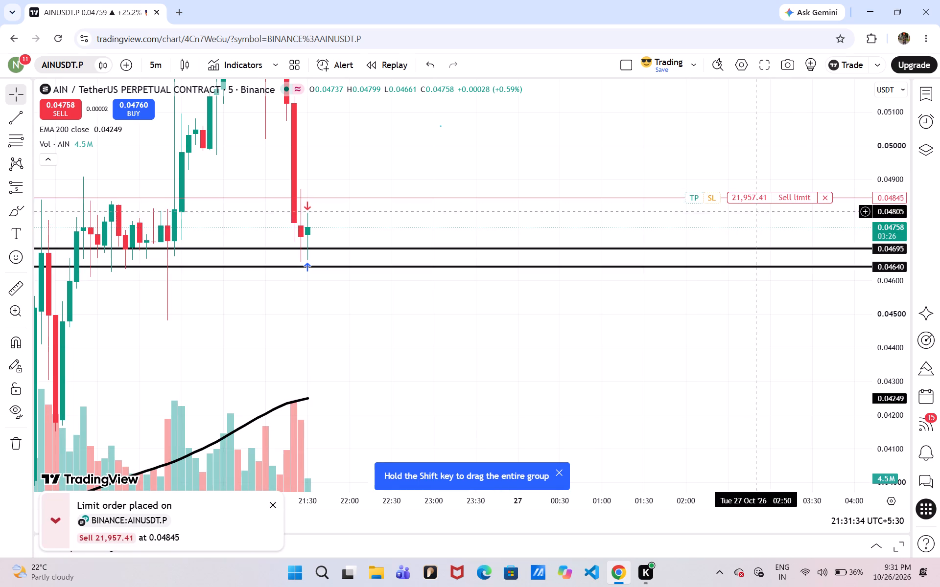
Move the placed sell limit order's entry to 0.04594, below the 0.04640 support line, and confirm the change.
left_click_drag(758, 198, 766, 259)
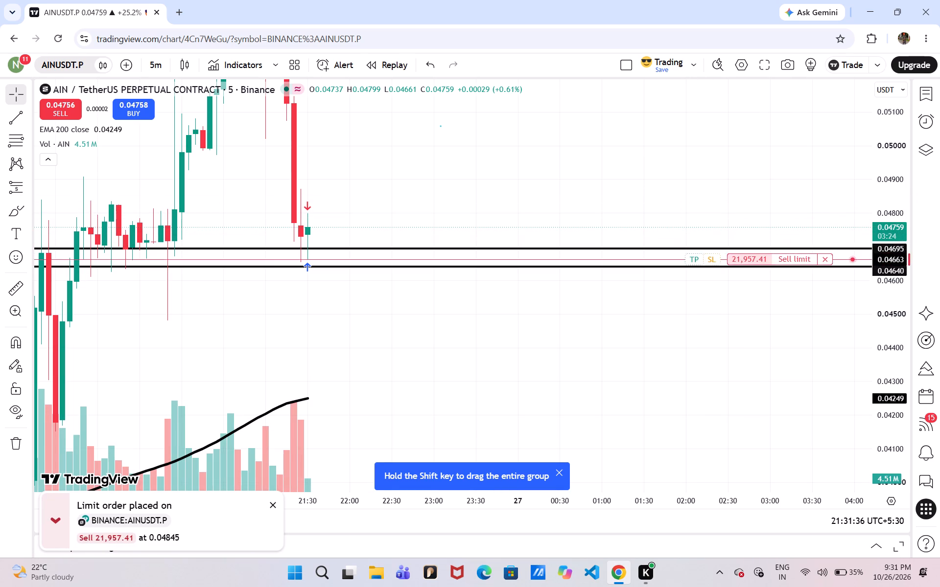
left_click_drag(766, 259, 760, 280)
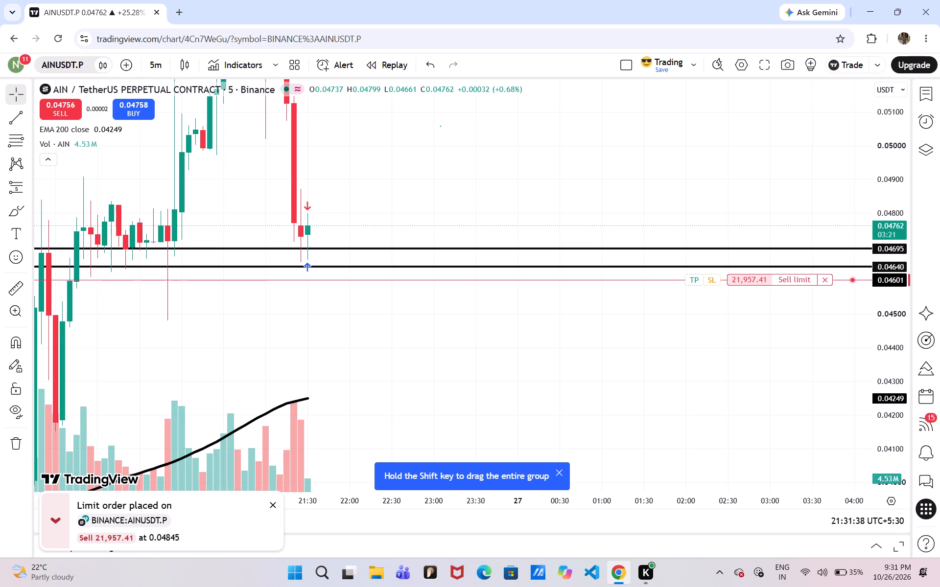
left_click_drag(760, 280, 760, 282)
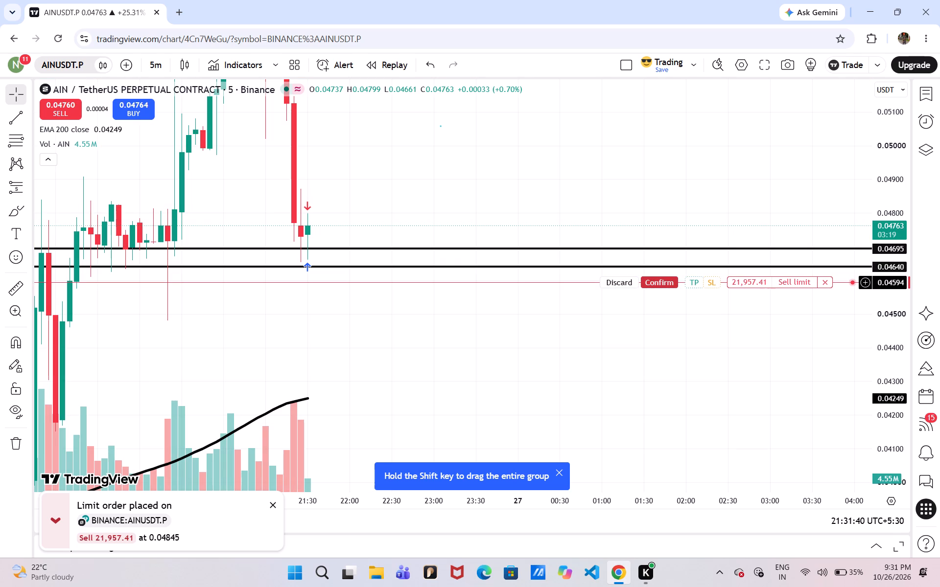
left_click(666, 282)
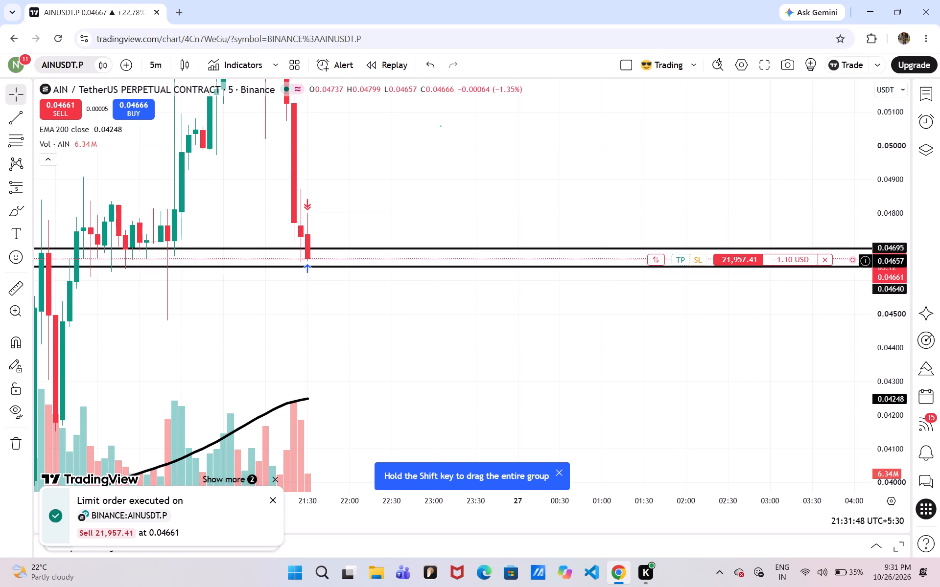
Close the entire short position of 21,957.41 units on AINUSDT.P.
left_click(830, 263)
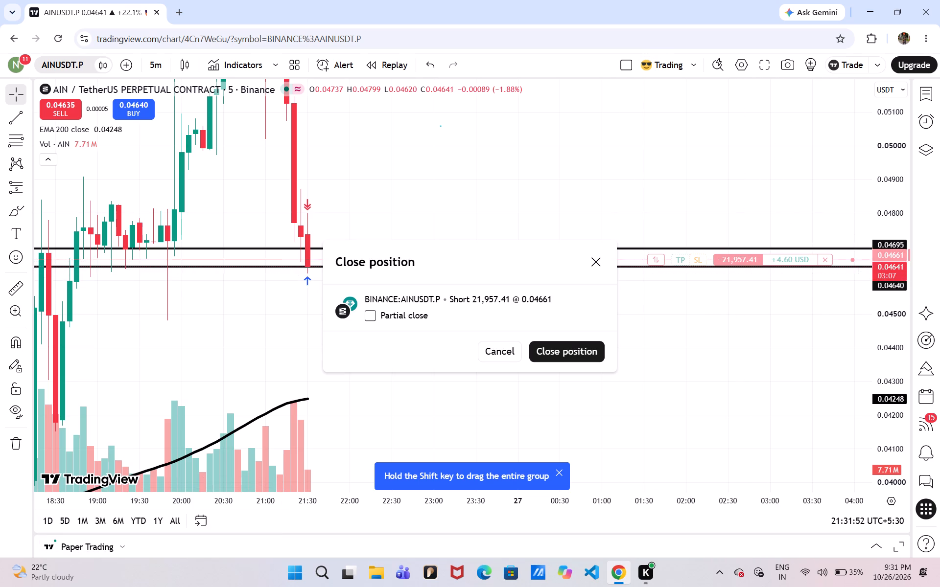
left_click(589, 346)
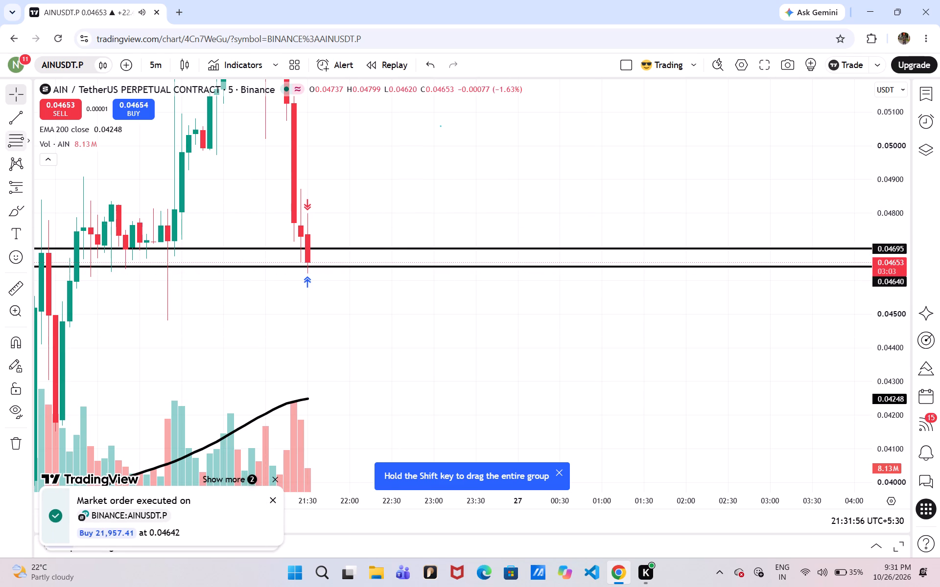
Place a market sell order on AINUSDT.P with a 101.61 USD margin.
left_click(54, 109)
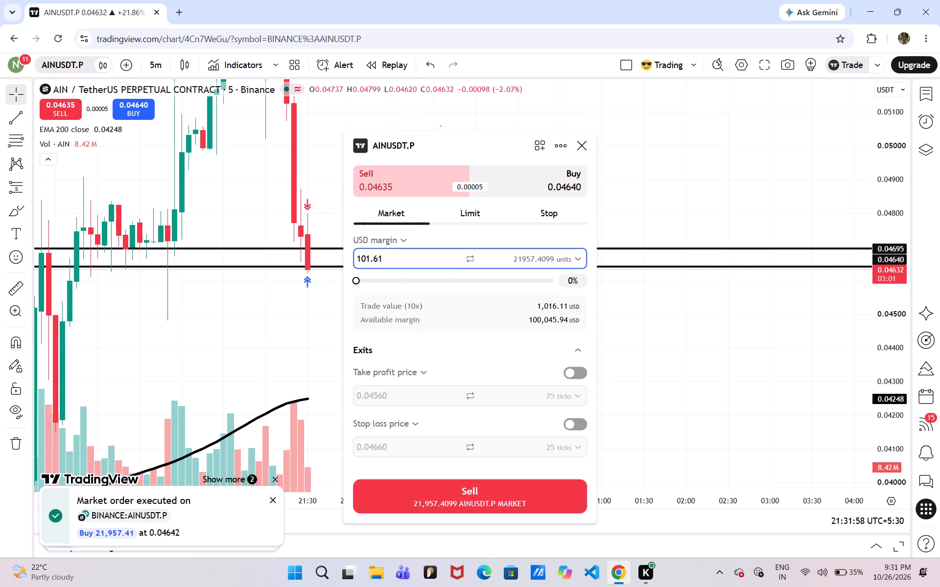
left_click(438, 487)
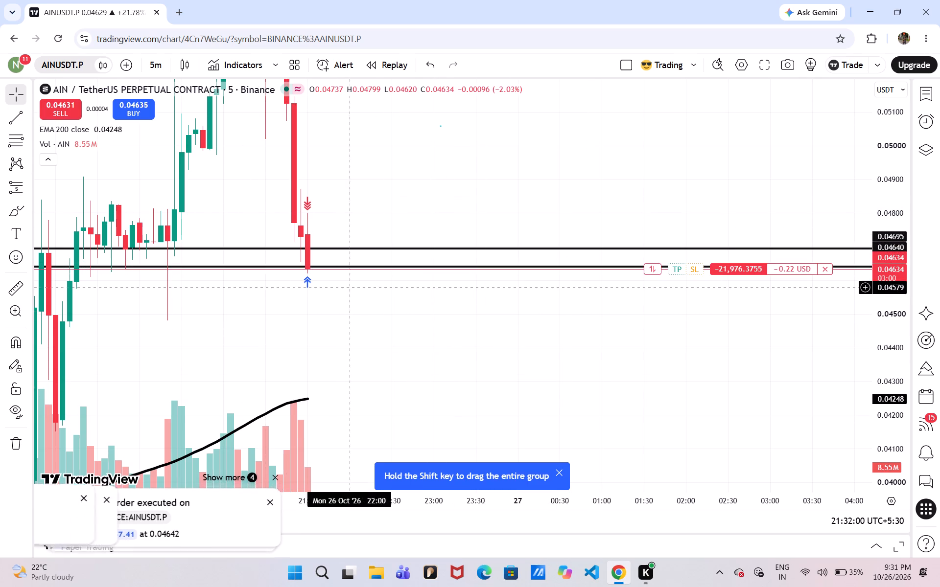
Delete the lower horizontal support line at 0.04640 from the chart.
left_click(250, 261)
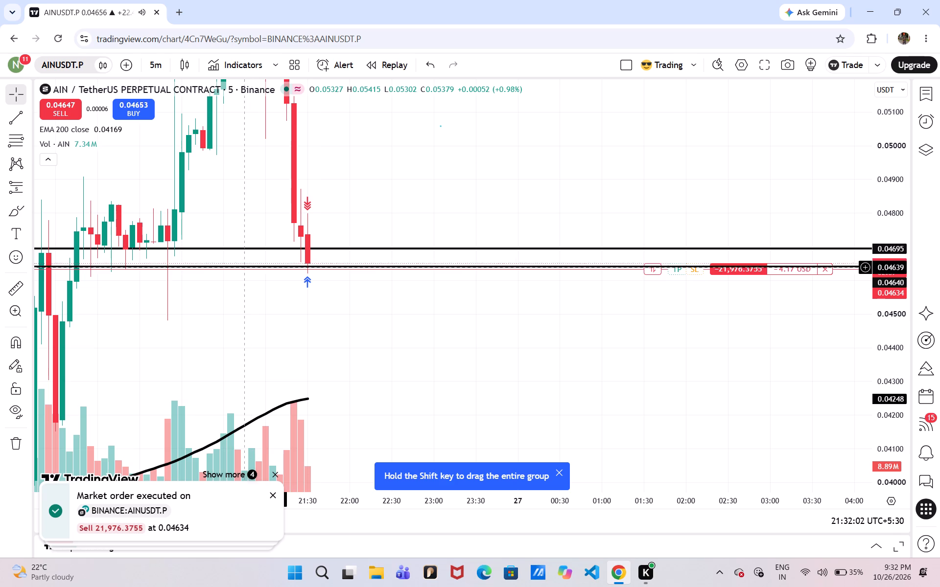
left_click(247, 267)
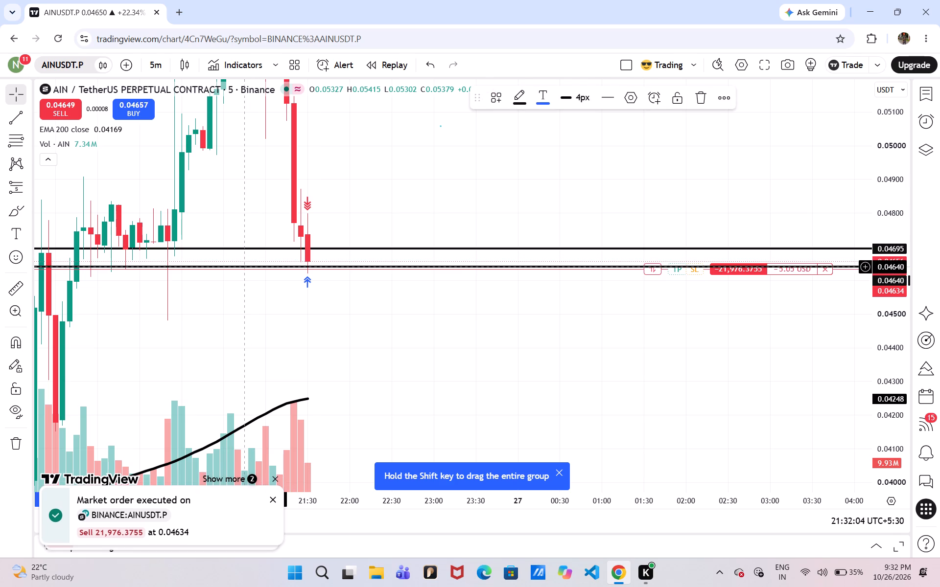
key("Delete")
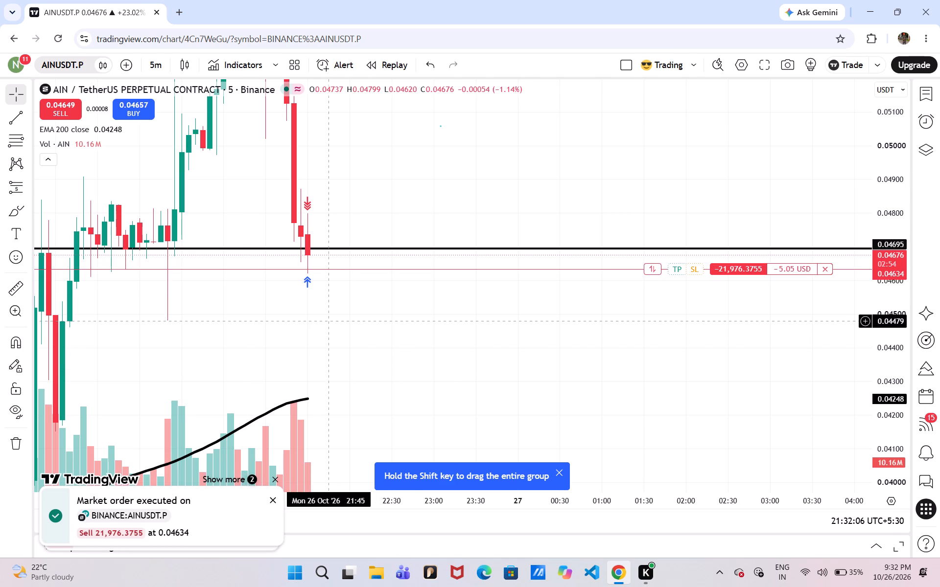
Draw a short position on AINUSDT.P at the latest candle with entry about 0.04628, target 0.04308 and stop tightened to about 0.04761.
left_click(15, 185)
left_click(31, 189)
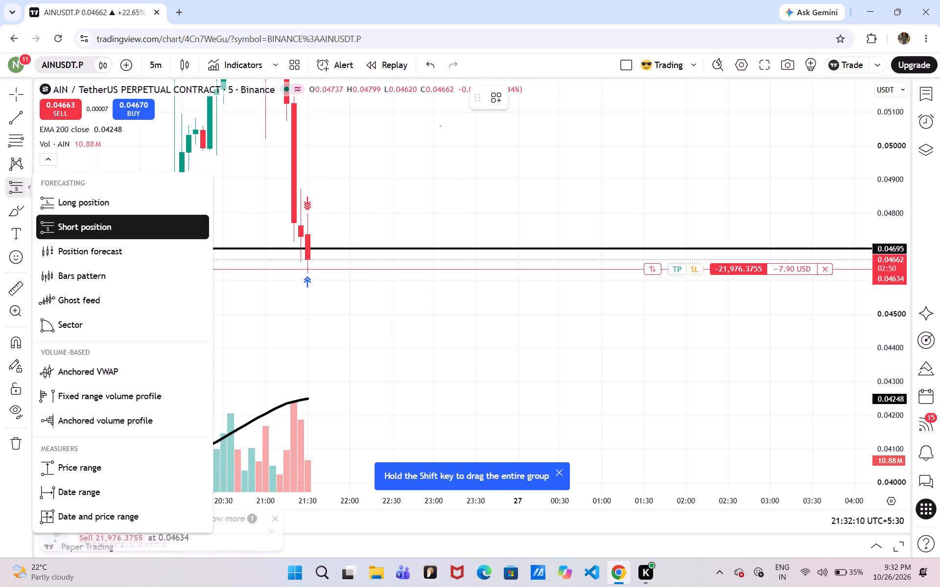
left_click(18, 189)
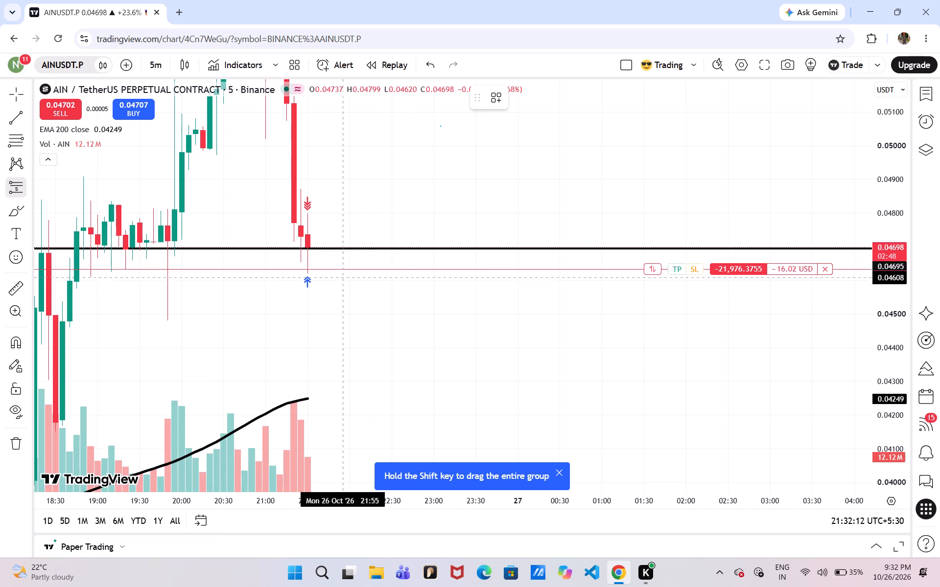
left_click(308, 271)
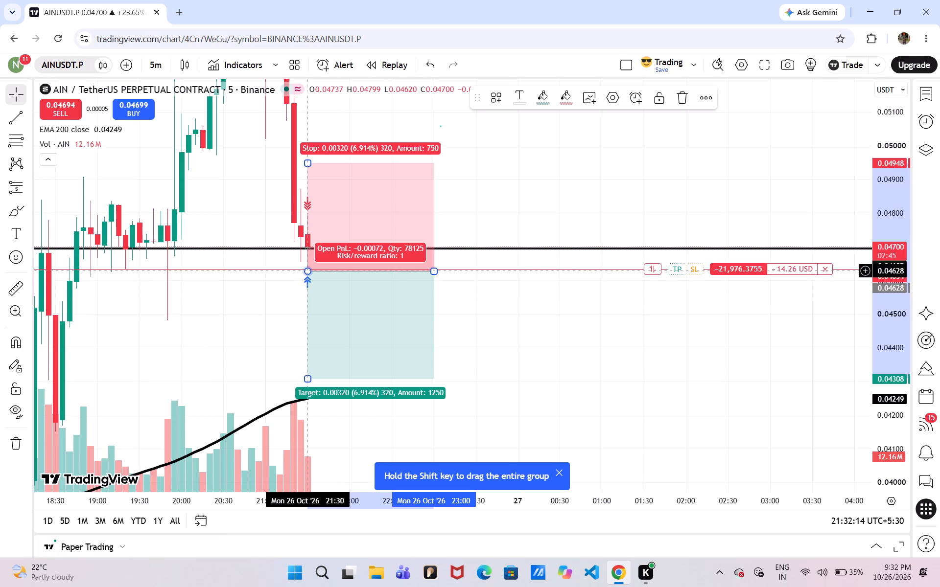
left_click_drag(306, 164, 326, 225)
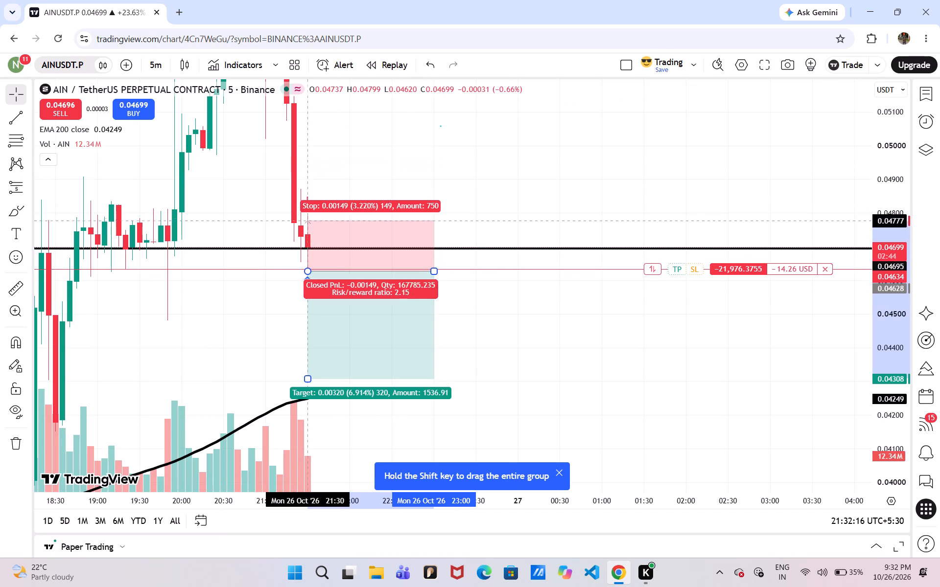
left_click_drag(326, 225, 331, 226)
left_click(495, 370)
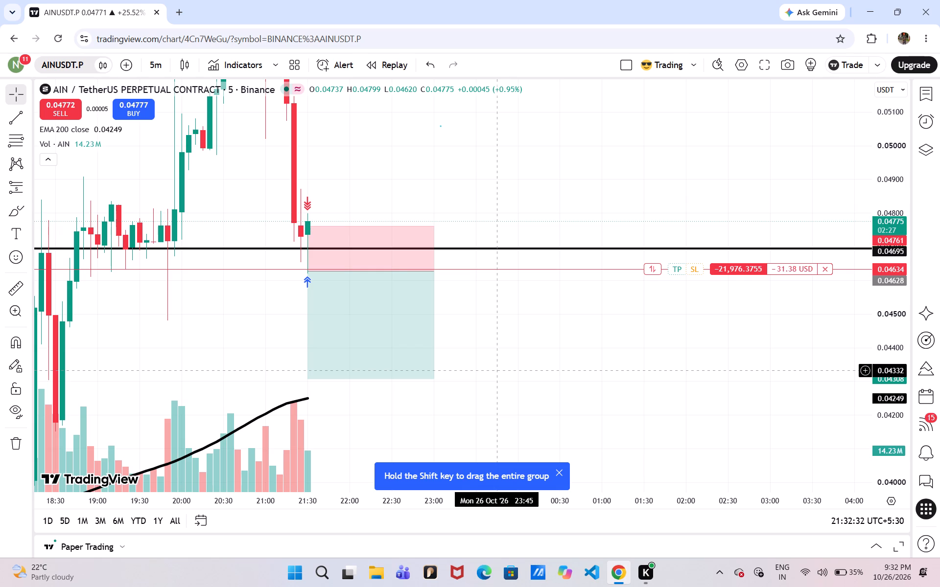
Switch the chart to DOODUSDT.P from the open paper-trading positions and restore the full-height chart.
left_click(108, 542)
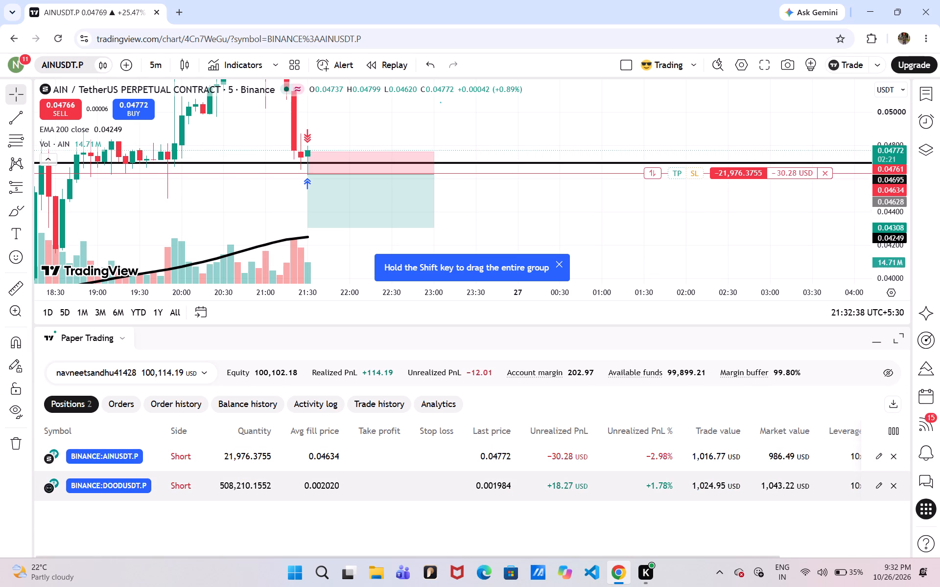
left_click(127, 478)
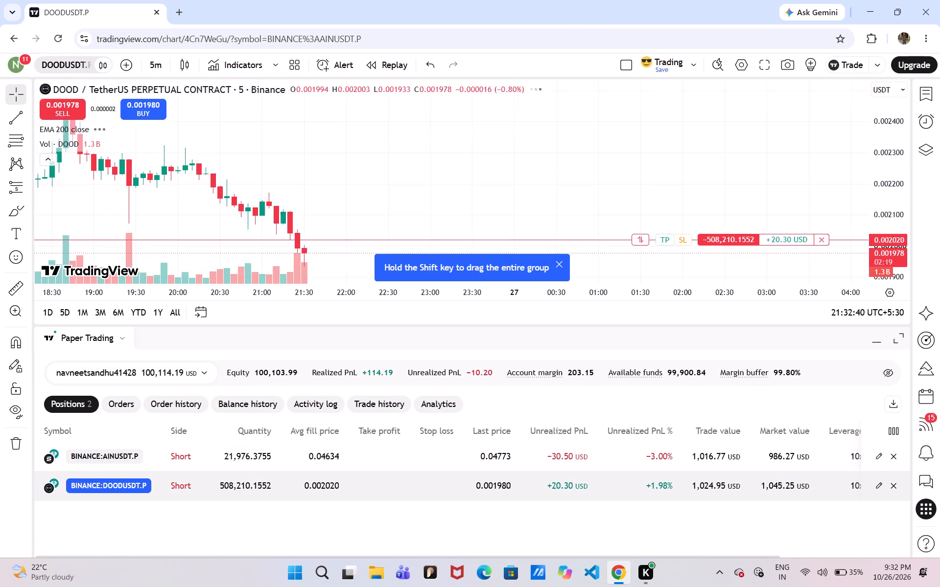
left_click(878, 338)
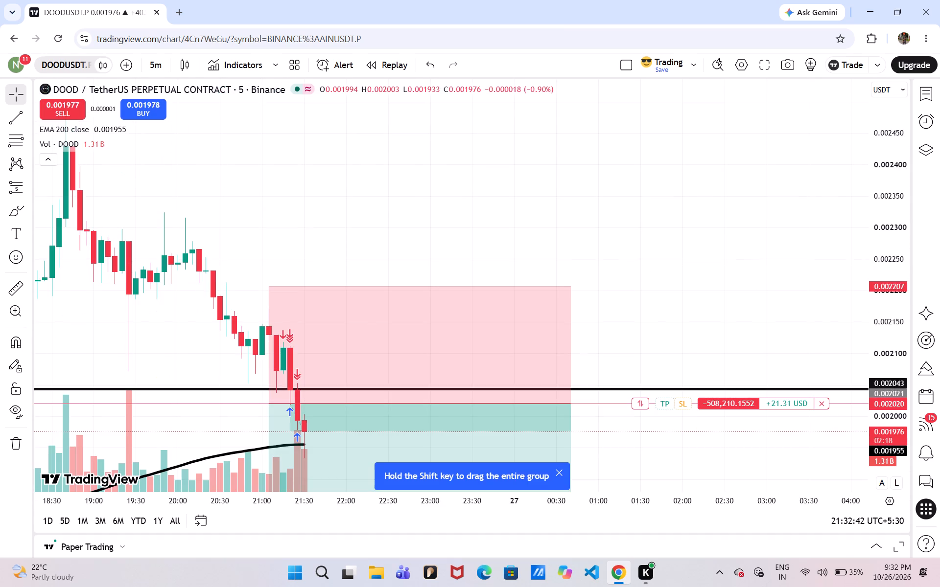
Examine DOODUSDT.P's 5-minute price history from before the rally to the open short, including the support line and EMA 200.
left_click_drag(373, 243, 547, 235)
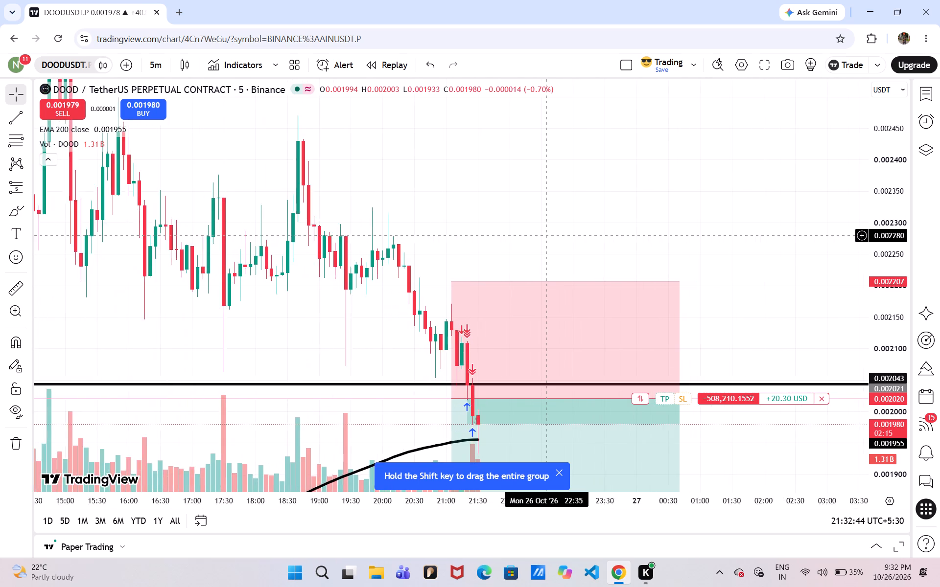
left_click(547, 235)
left_click_drag(895, 167, 909, 258)
left_click(909, 258)
left_click_drag(894, 182, 903, 243)
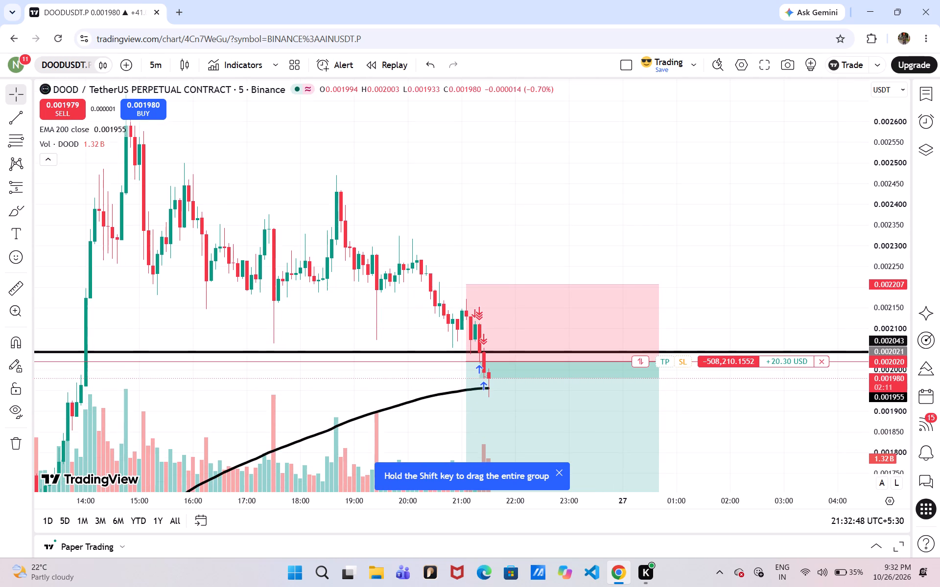
left_click_drag(903, 243, 903, 259)
left_click_drag(582, 225, 716, 150)
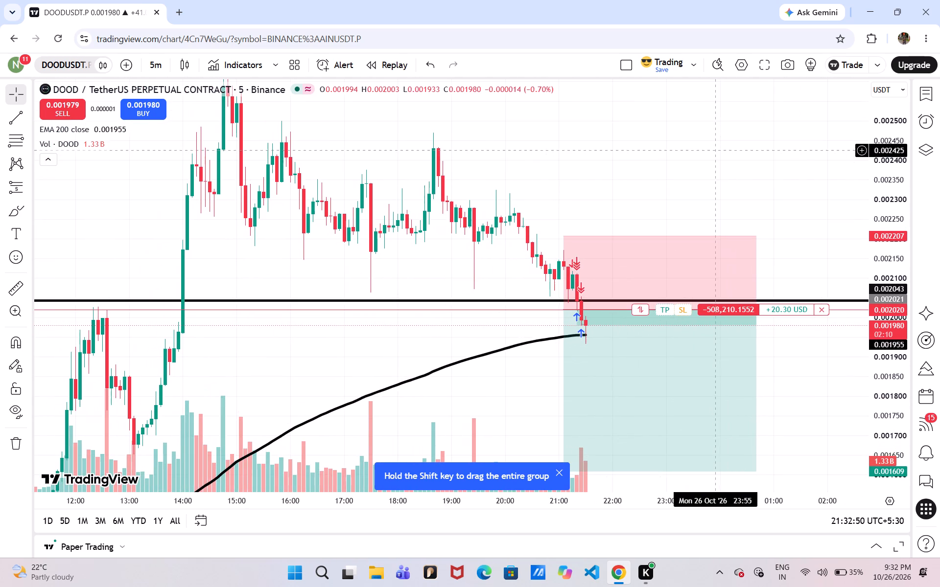
left_click_drag(255, 305, 442, 332)
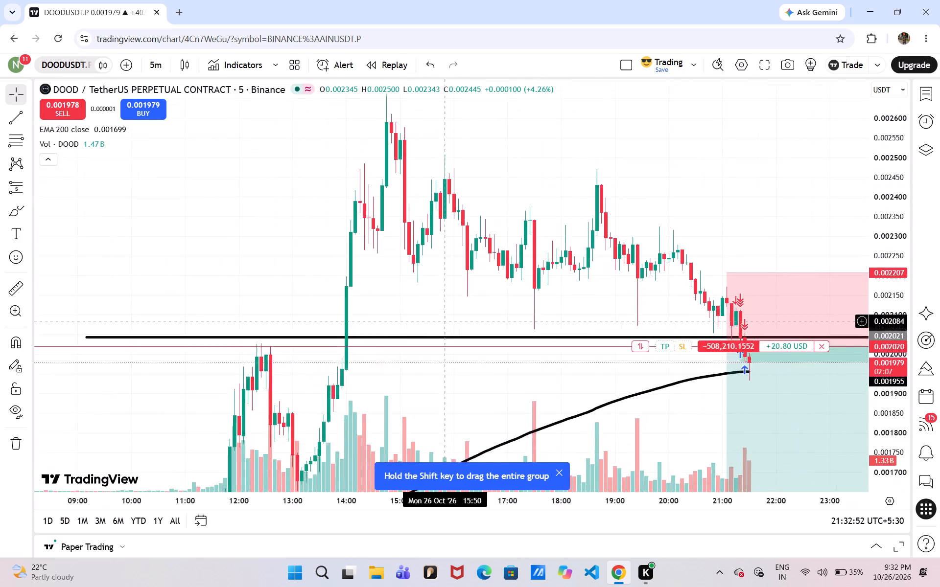
left_click_drag(442, 332, 554, 234)
left_click_drag(902, 133, 908, 261)
left_click_drag(697, 356, 610, 360)
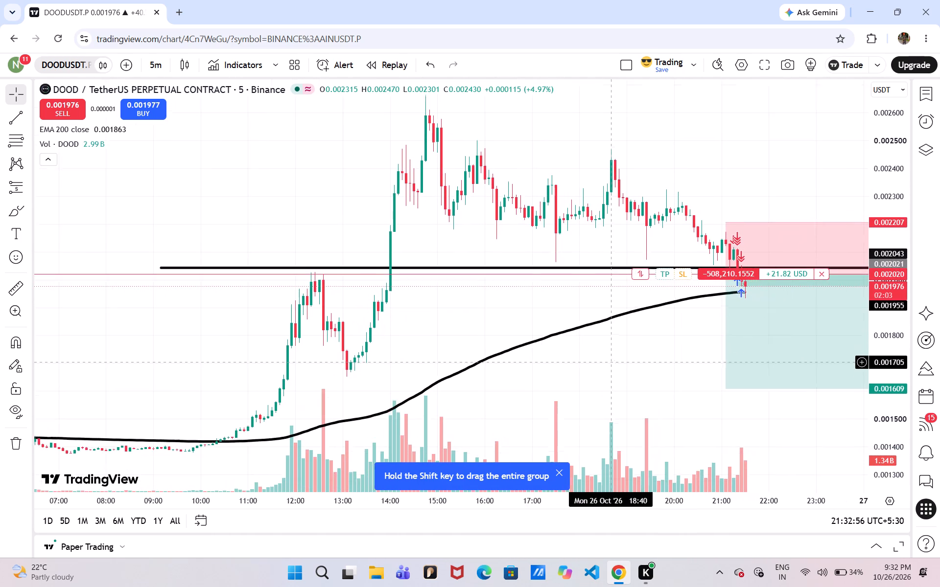
left_click_drag(610, 360, 635, 368)
Measure DOODUSDT.P's price rise from the rally's base at about 10:20 up to its peak level at about 14:35.
left_click(12, 296)
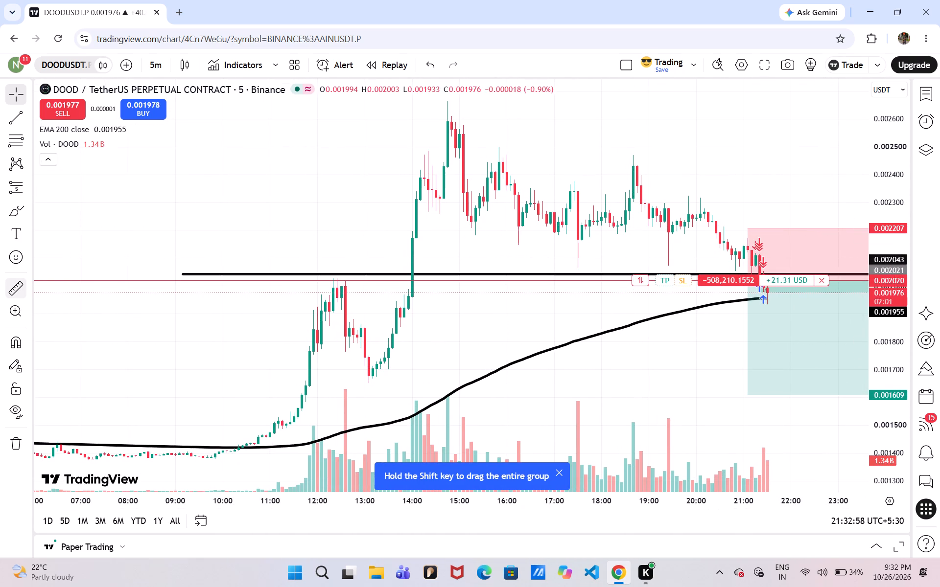
left_click_drag(238, 449, 309, 267)
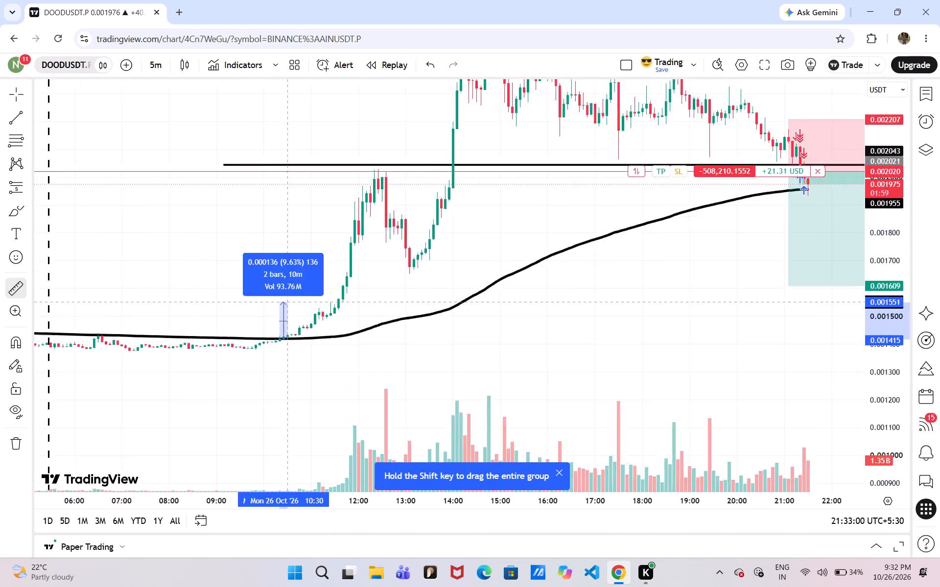
left_click_drag(309, 267, 232, 474)
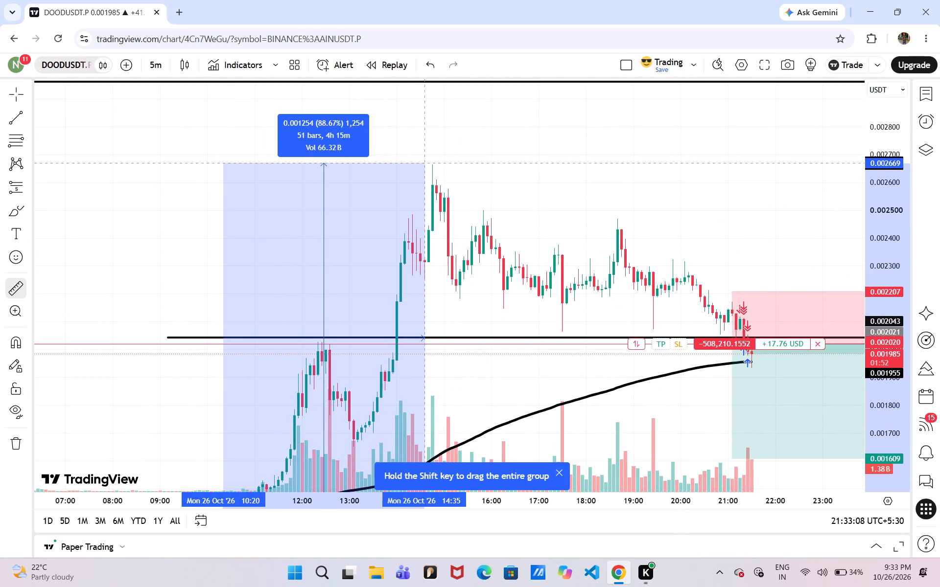
left_click(425, 165)
left_click(579, 203)
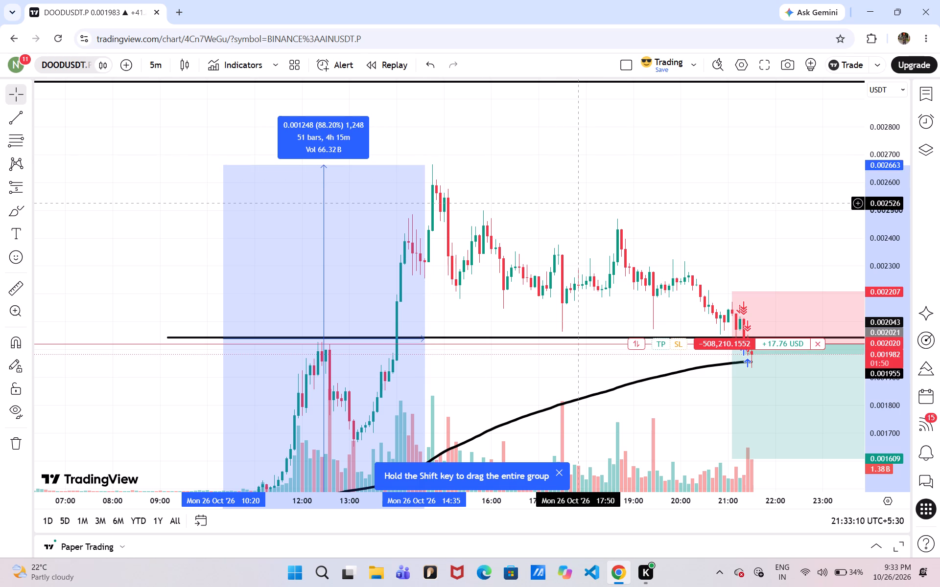
left_click_drag(684, 203, 467, 182)
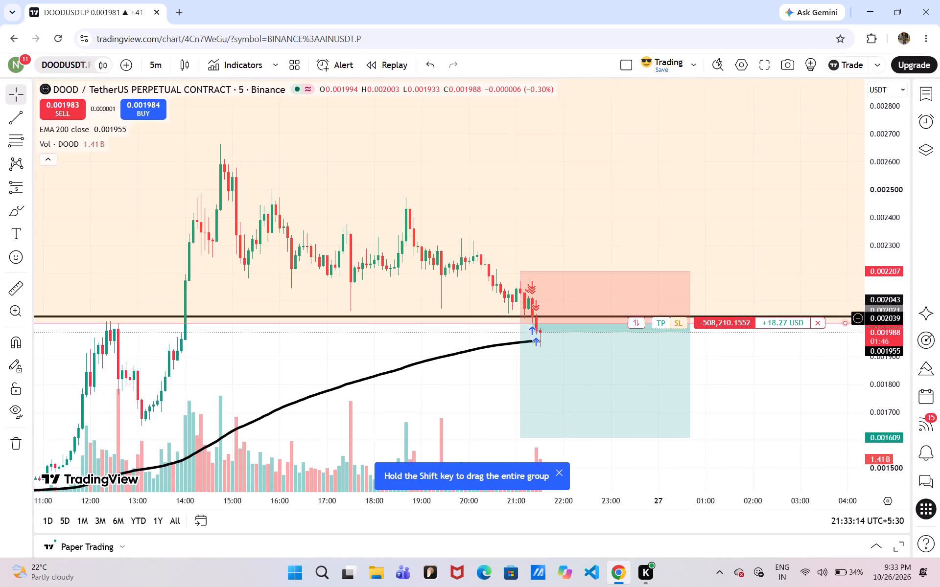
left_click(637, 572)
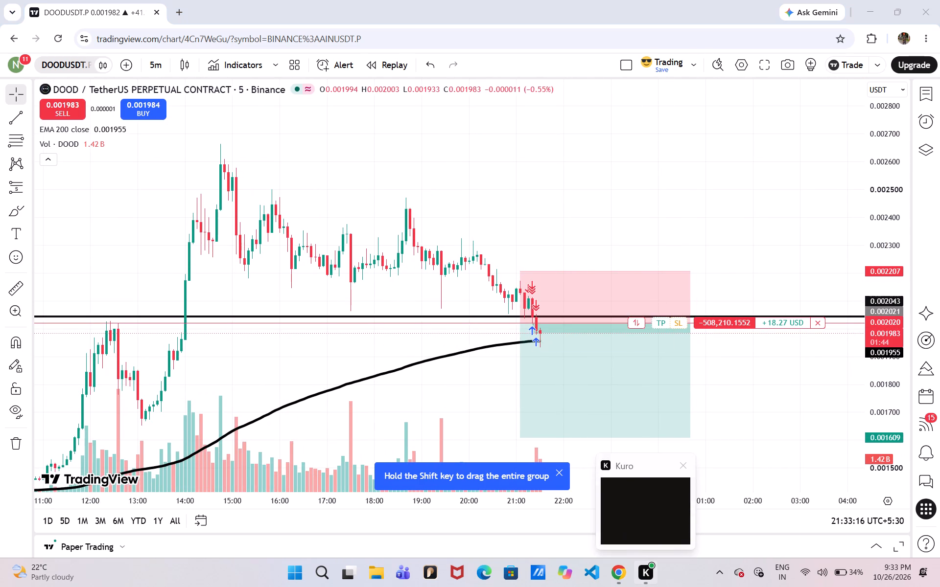